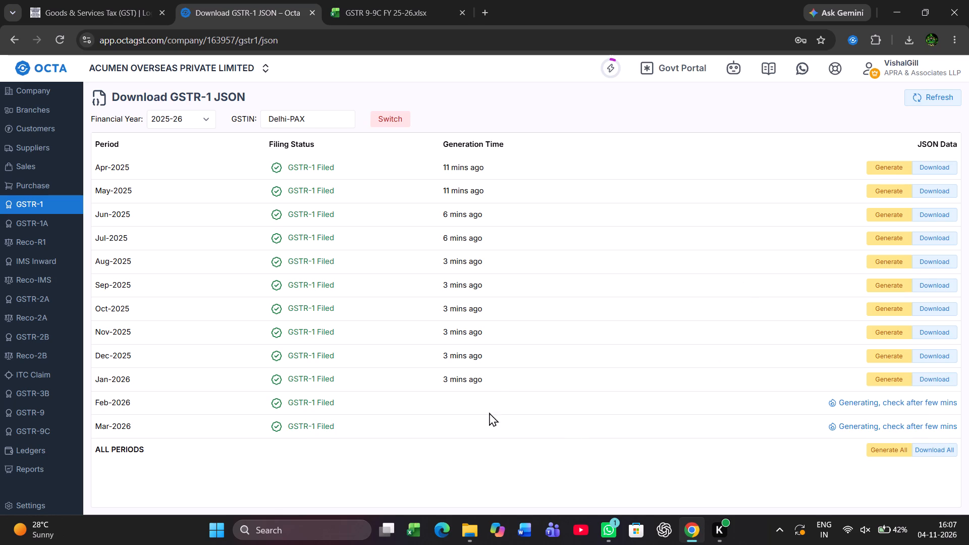
Switch the GSTR-1 JSON download page to the Tamil Nadu GSTIN and log in to the government portal for it.
left_click(397, 123)
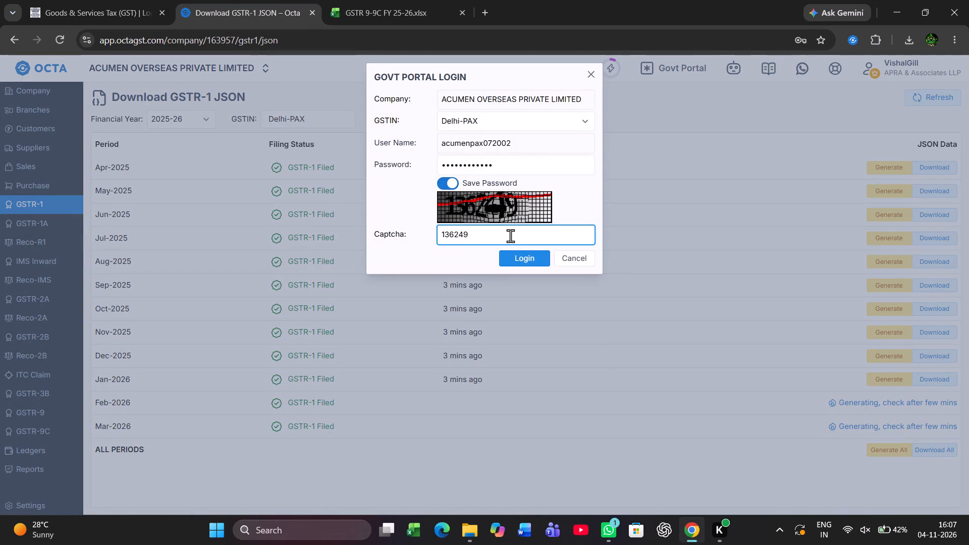
left_click(563, 117)
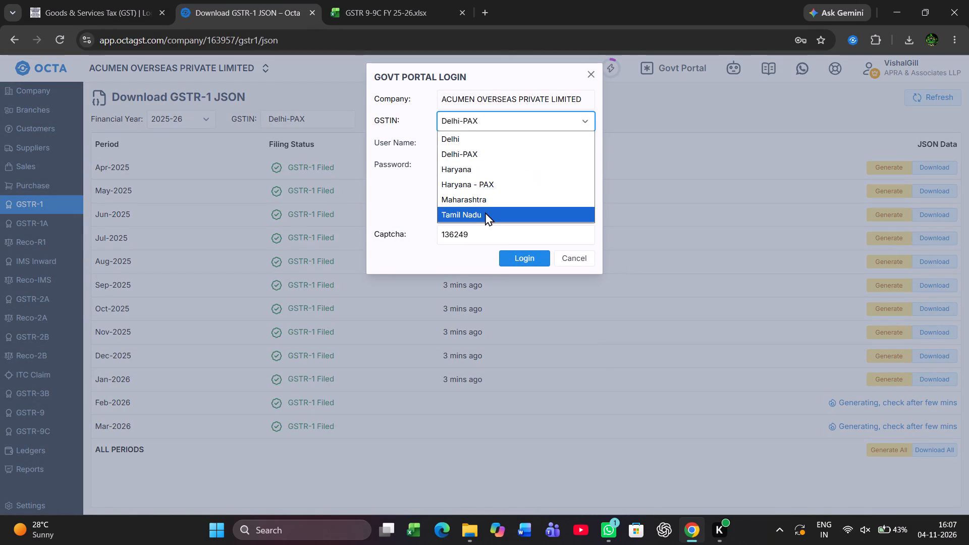
left_click(485, 212)
key("Return")
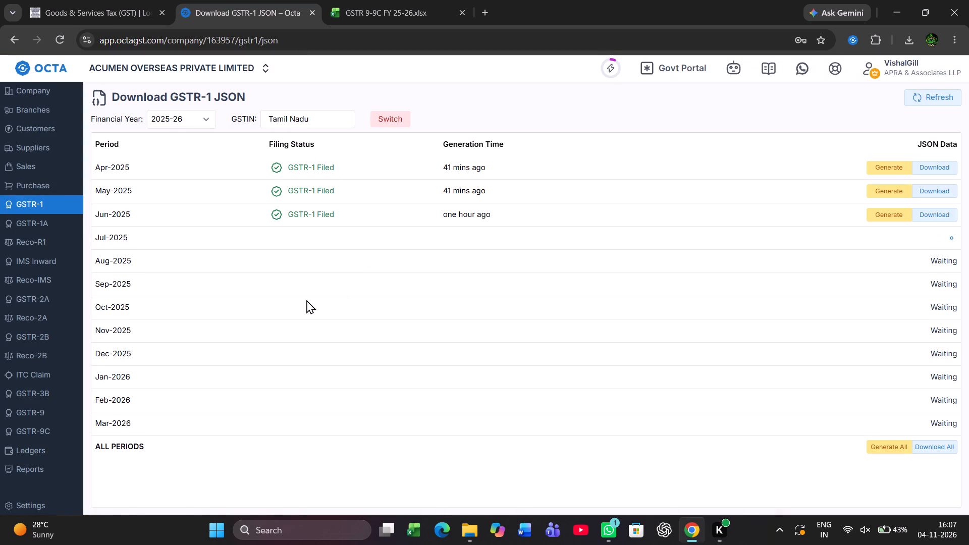
Reopen the GSTR-1 JSON download page for Tamil Nadu and refresh the 2025-26 periods to check their generation status.
left_click(38, 203)
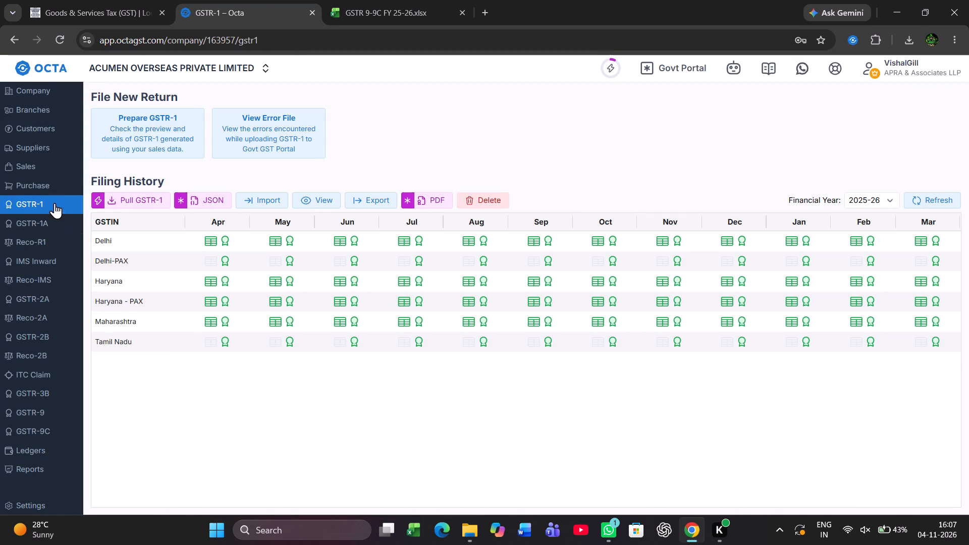
left_click(218, 204)
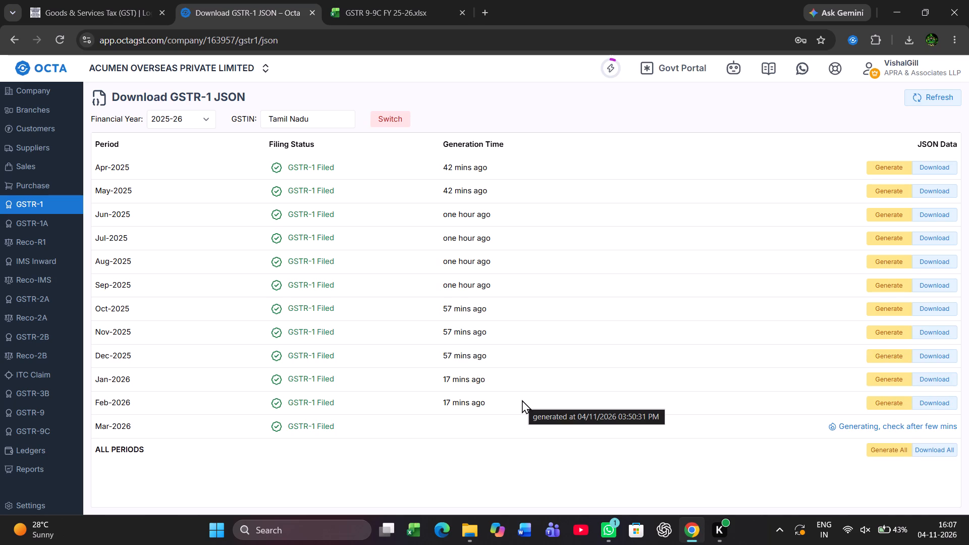
left_click(933, 96)
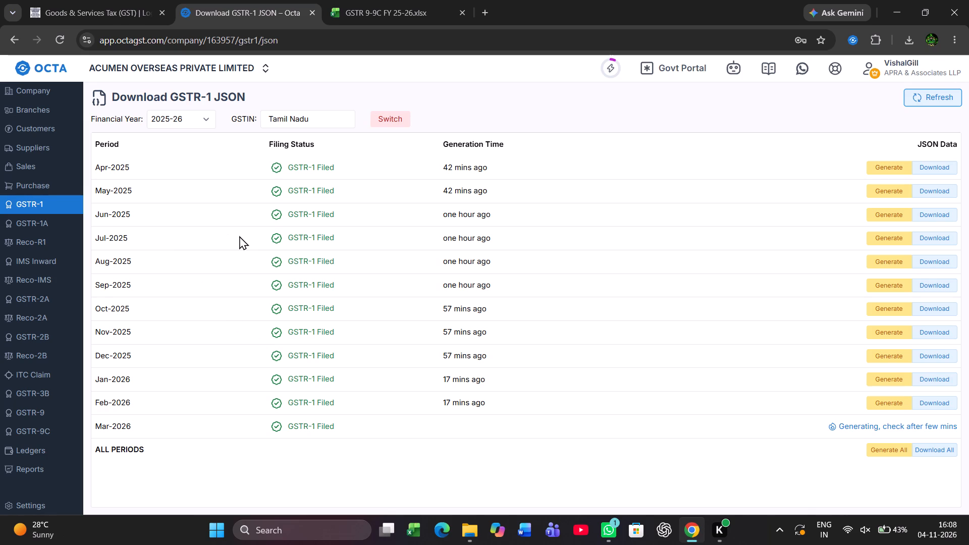
scroll(239, 236, "up", 3)
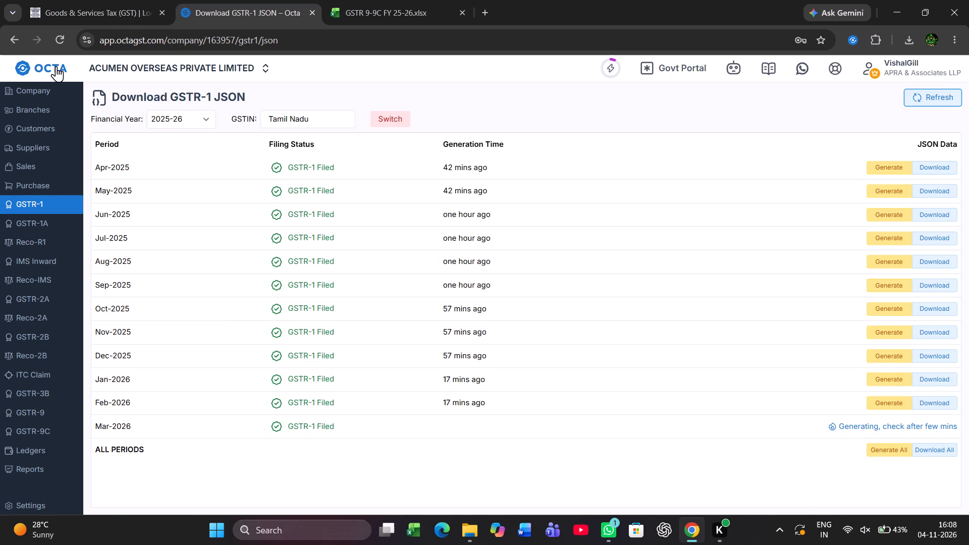
Return to the companies list and clear the "acumen" company search.
left_click(56, 66)
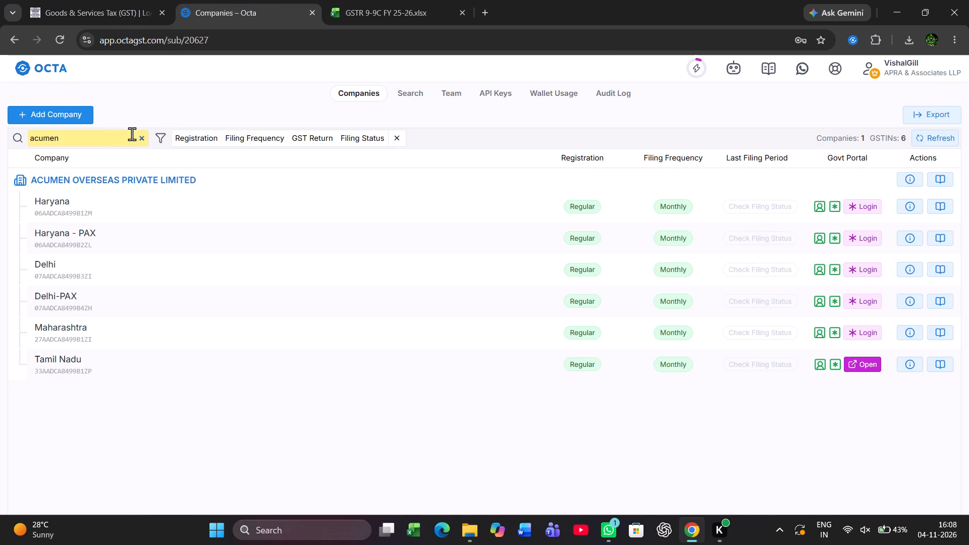
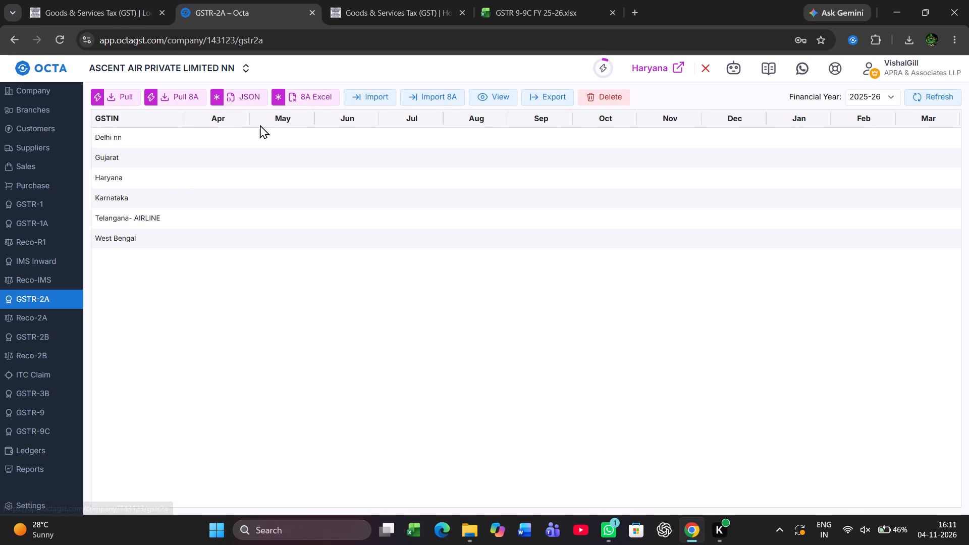
Open the GSTR-2A JSON download page for the Haryana GSTIN to request generation of the 2025-26 files.
left_click(249, 93)
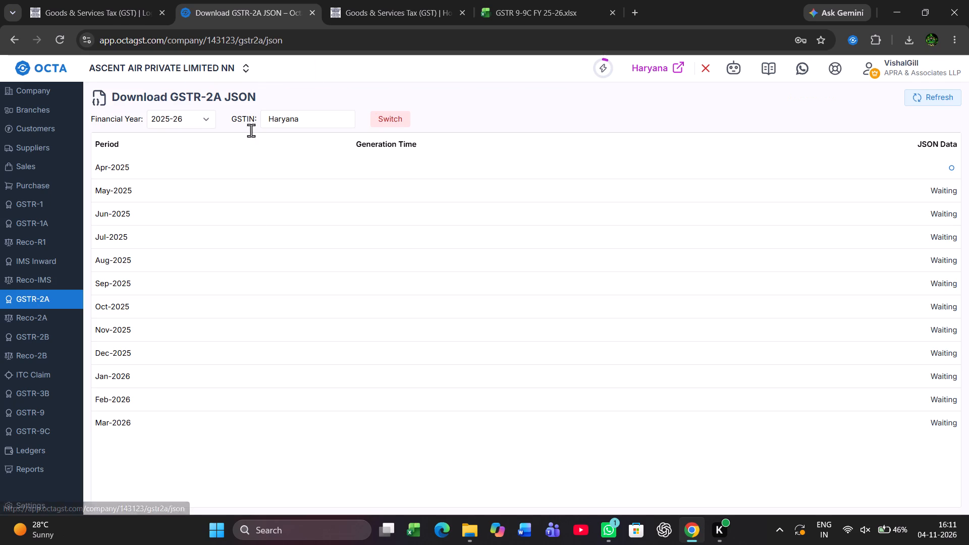
Open the GSTR-2B JSON download page for Haryana to check which 2025-26 periods are available.
left_click(37, 339)
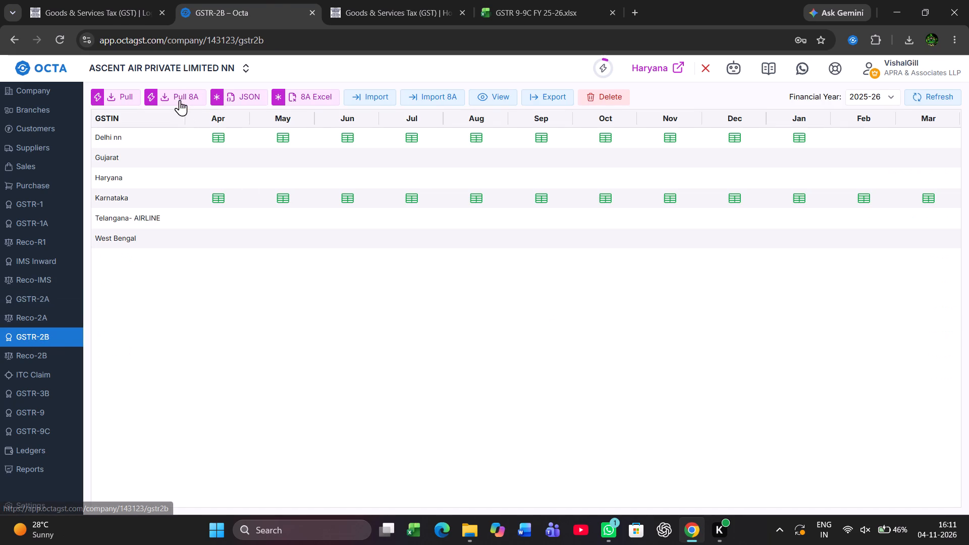
left_click(238, 103)
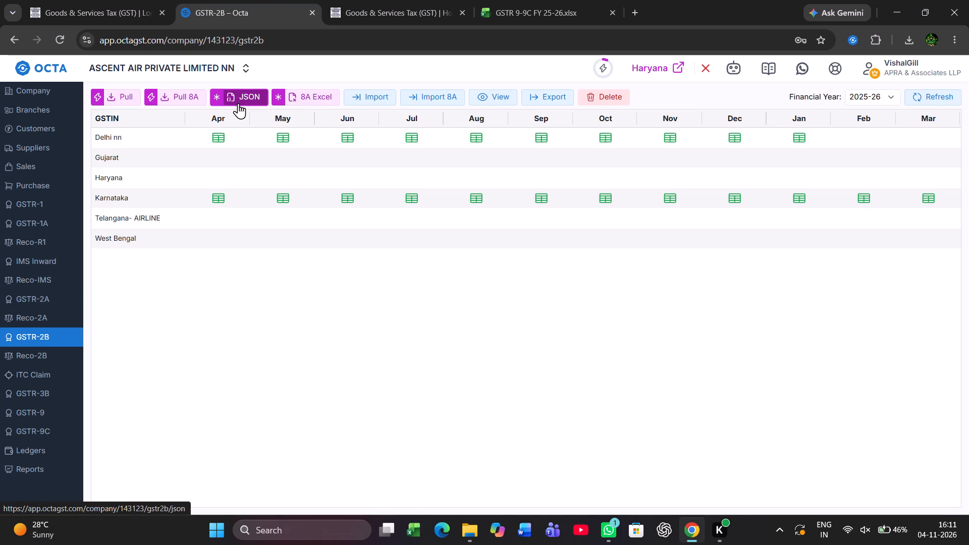
Pull Haryana's 2025-26 GSTR-3B data from the government portal into the filing history.
left_click(31, 385)
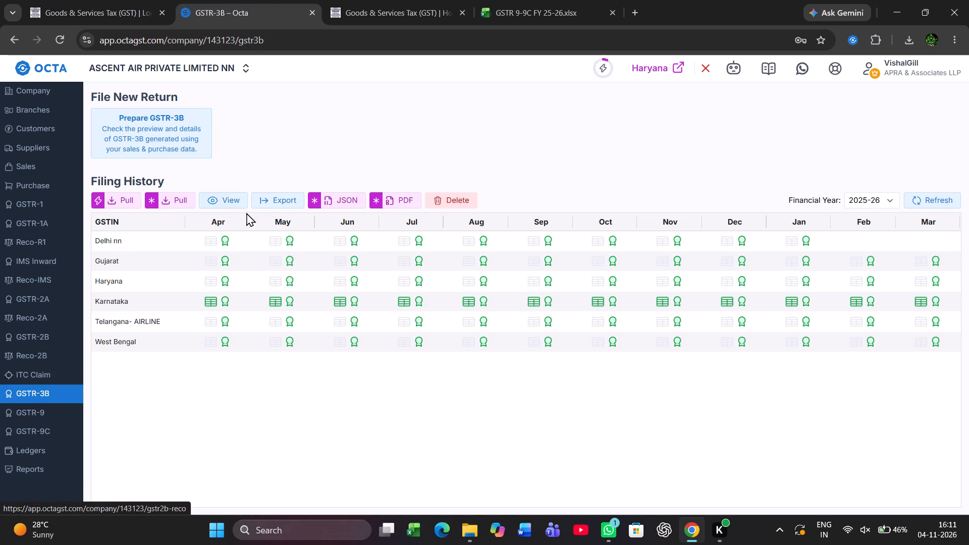
left_click(168, 197)
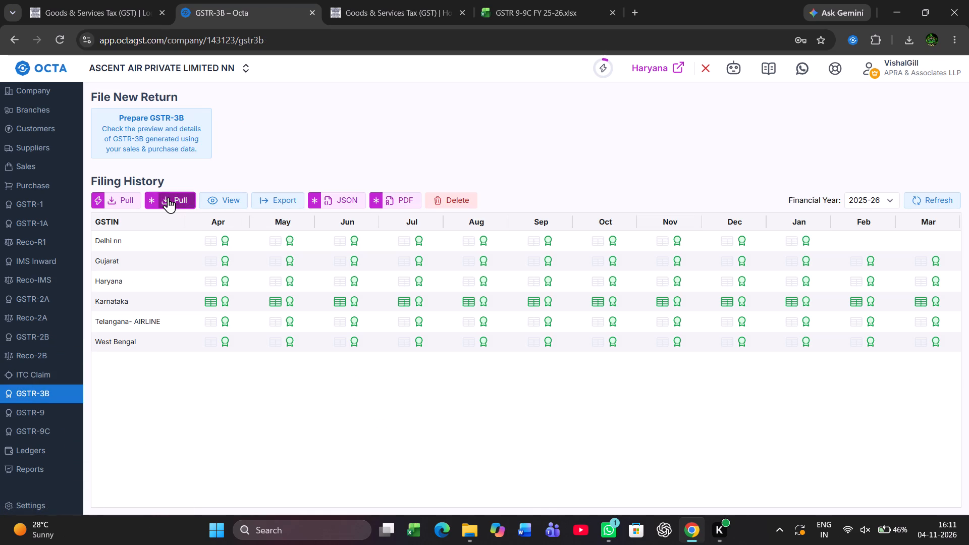
left_click(550, 151)
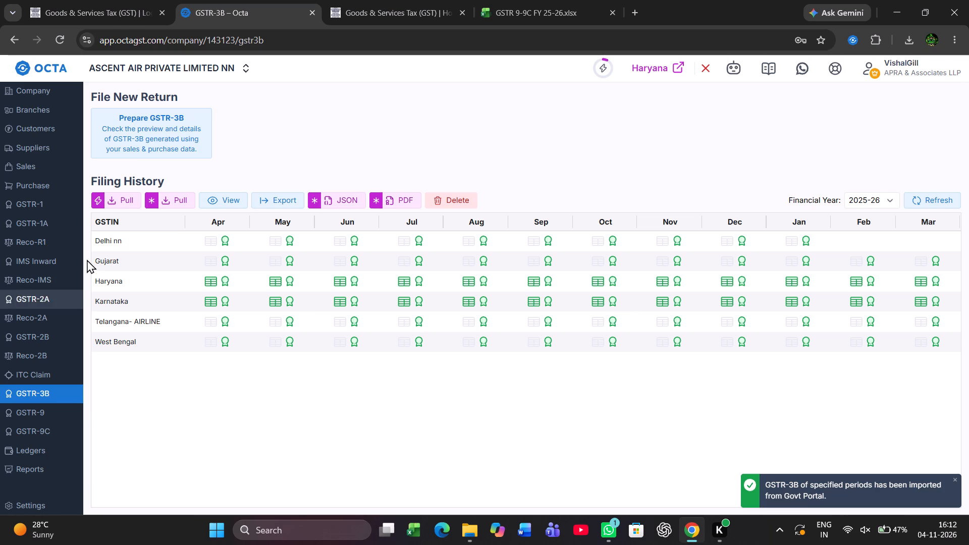
Download the GSTR-2B JSON files of all 2025-26 periods for the Haryana GSTIN.
left_click(45, 337)
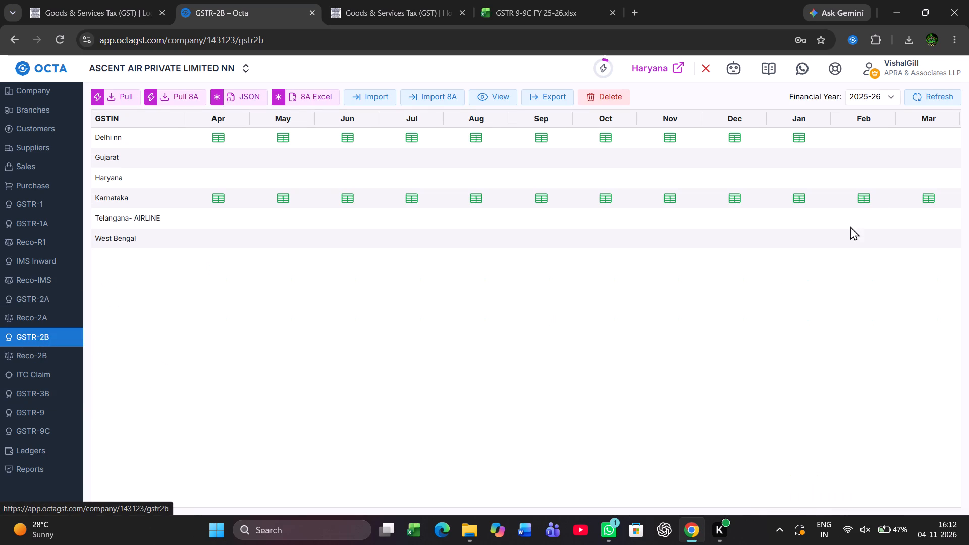
left_click(250, 101)
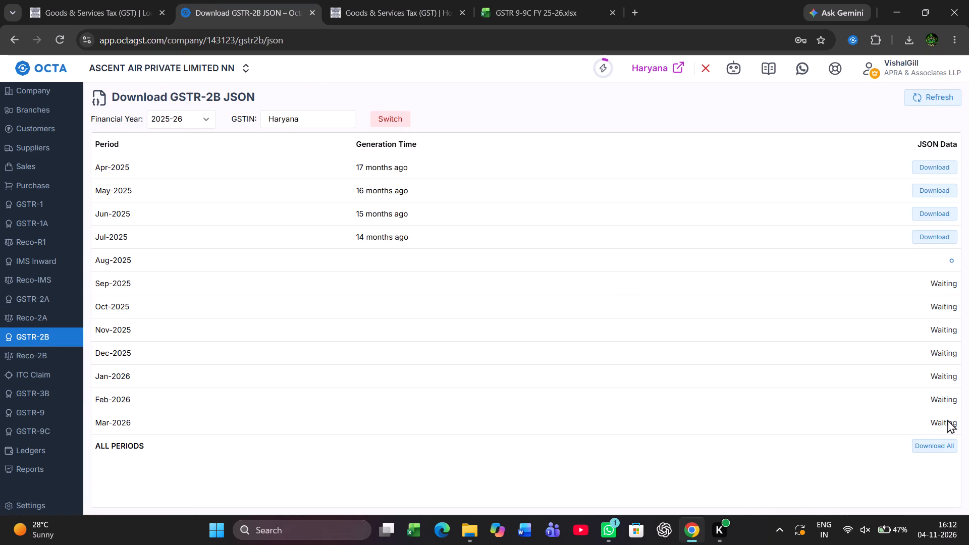
left_click(942, 448)
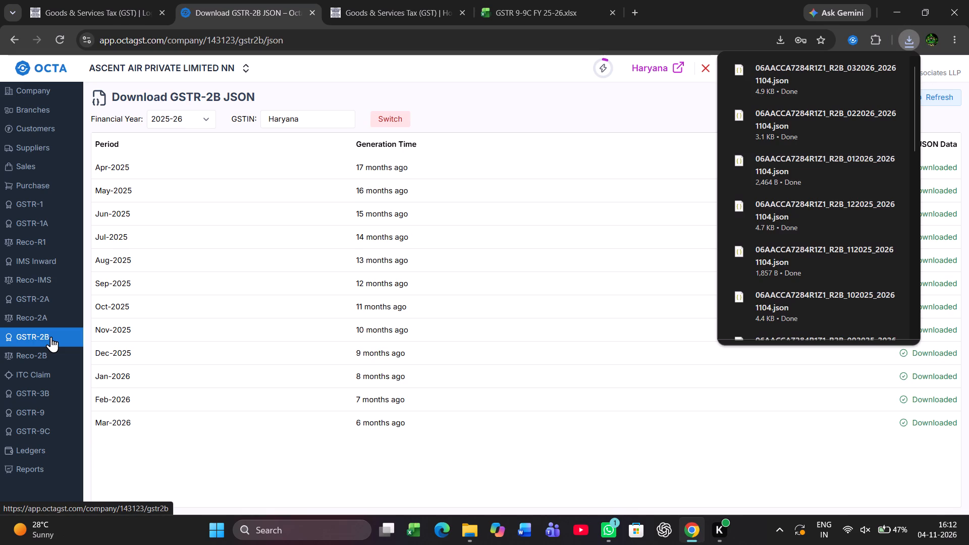
Choose Haryana's twelve downloaded R2B JSON files for Apr-2025 to Mar-2026 from Downloads for the GSTR-2B import.
left_click(51, 337)
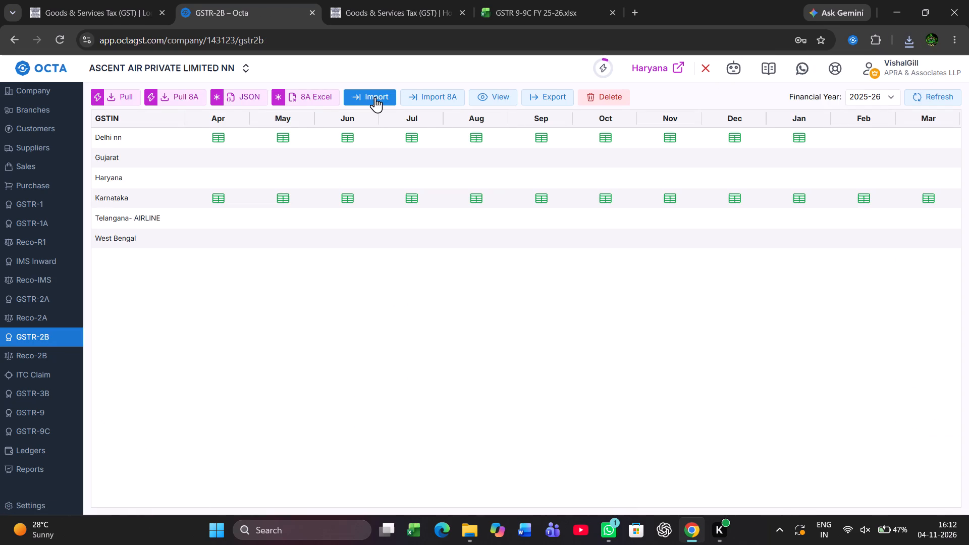
left_click(375, 97)
left_click(492, 112)
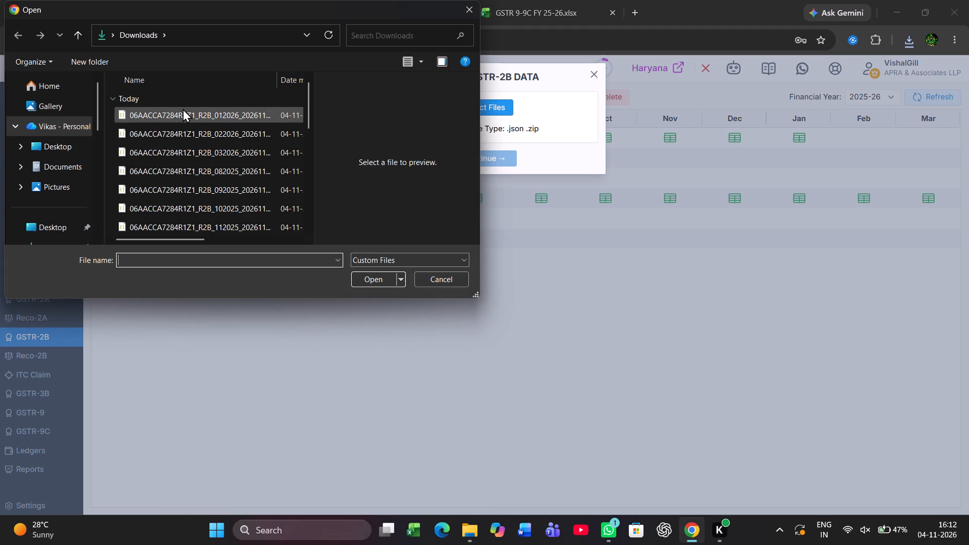
left_click(193, 111)
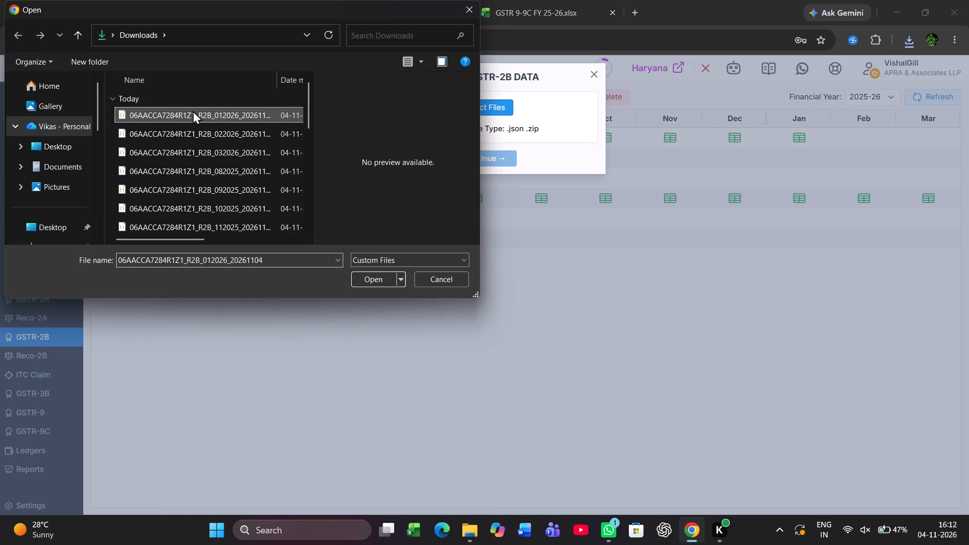
key("shift+Down")
key("shift+Down")
key("shift+Down")
key("shift+Down")
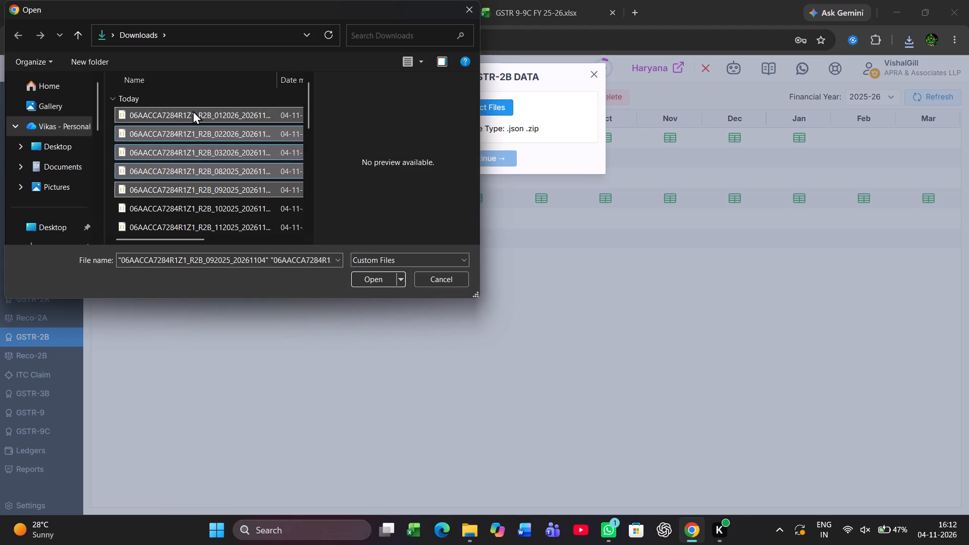
key("shift+Down")
key("shift+Down")
key("shift+Down")
key("shift+Down")
key("shift+Down")
key("shift+Down")
key("shift+Down")
key("shift+Down")
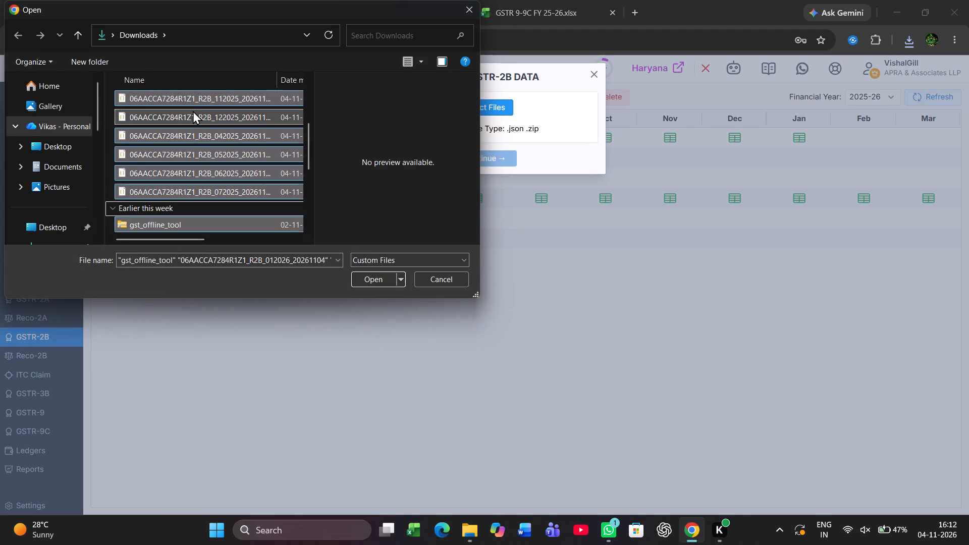
key("shift+Up")
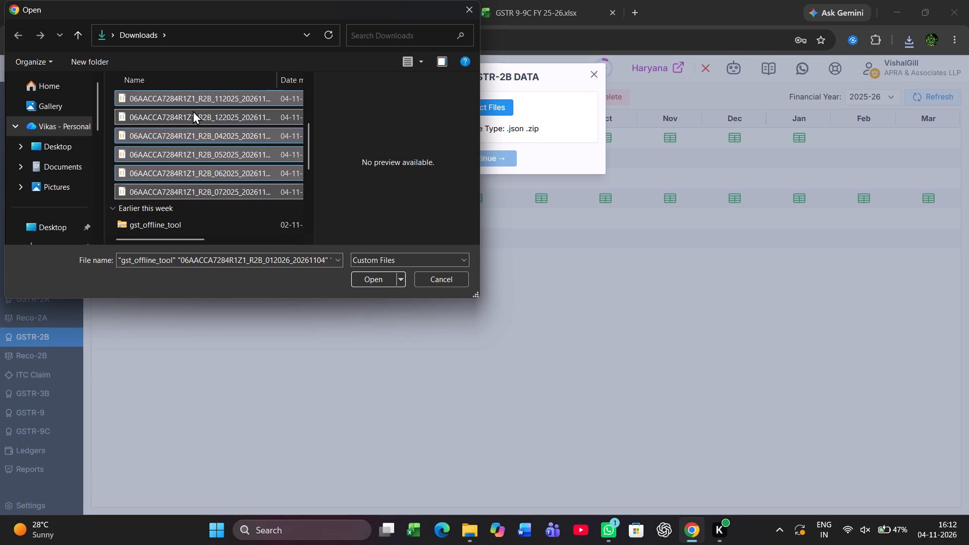
key("Return")
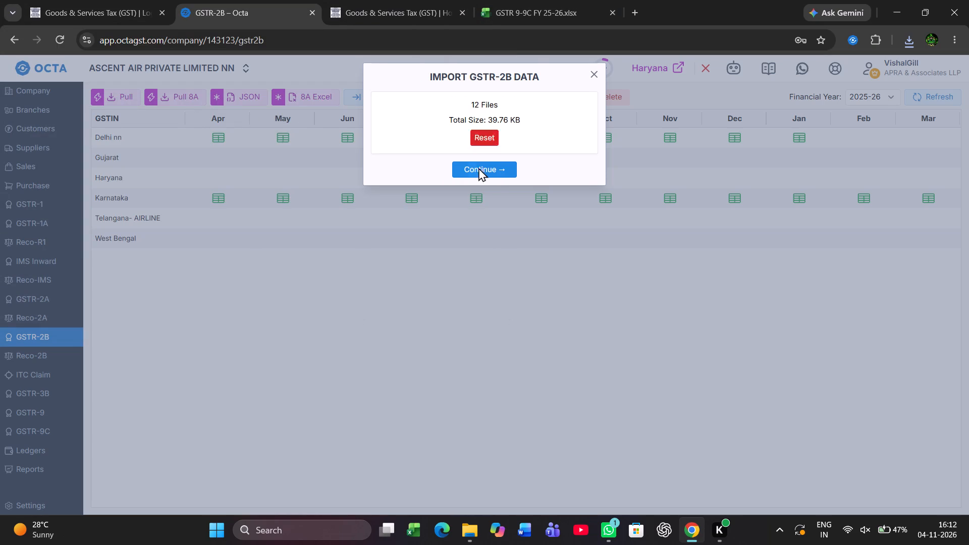
Run the import of the chosen Haryana GSTR-2B files and refresh the 2025-26 GSTR-2B grid.
left_click(499, 172)
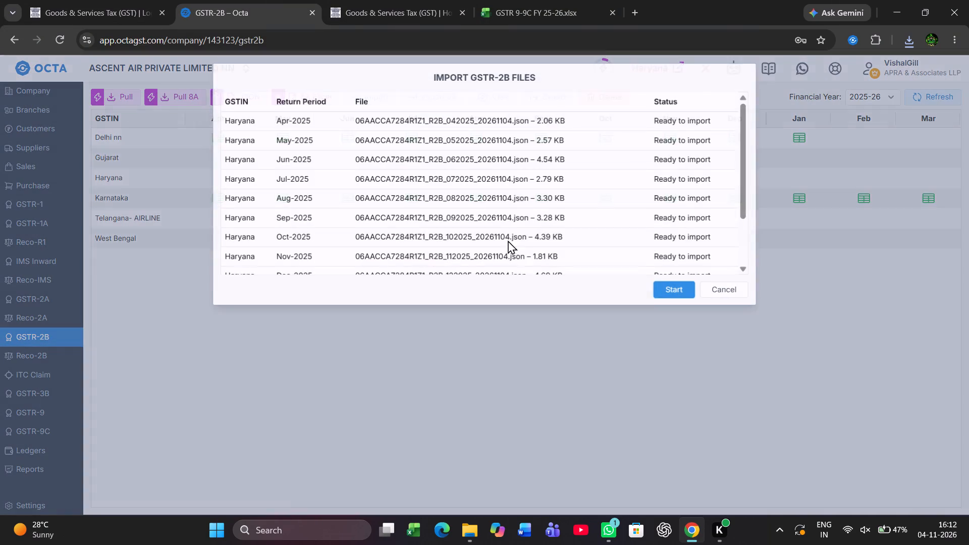
left_click(670, 287)
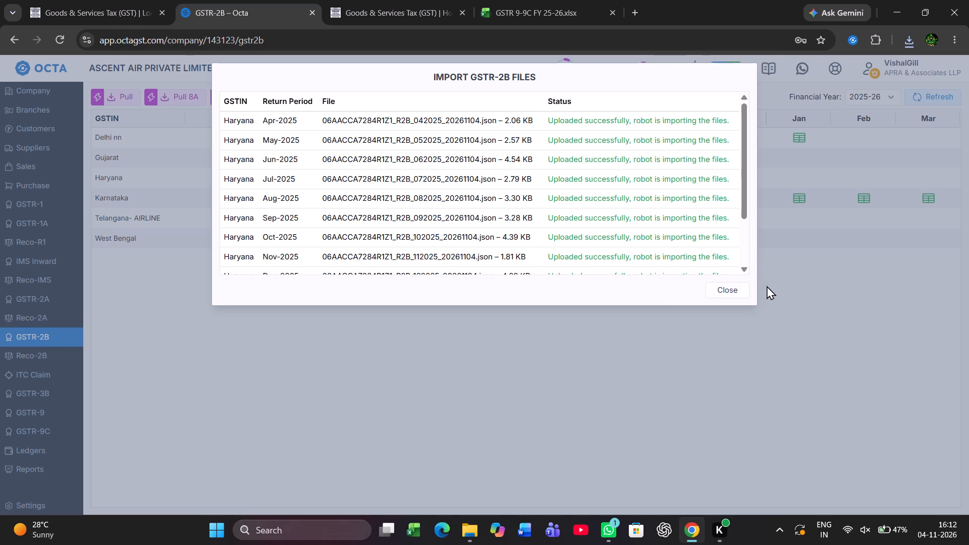
left_click(740, 290)
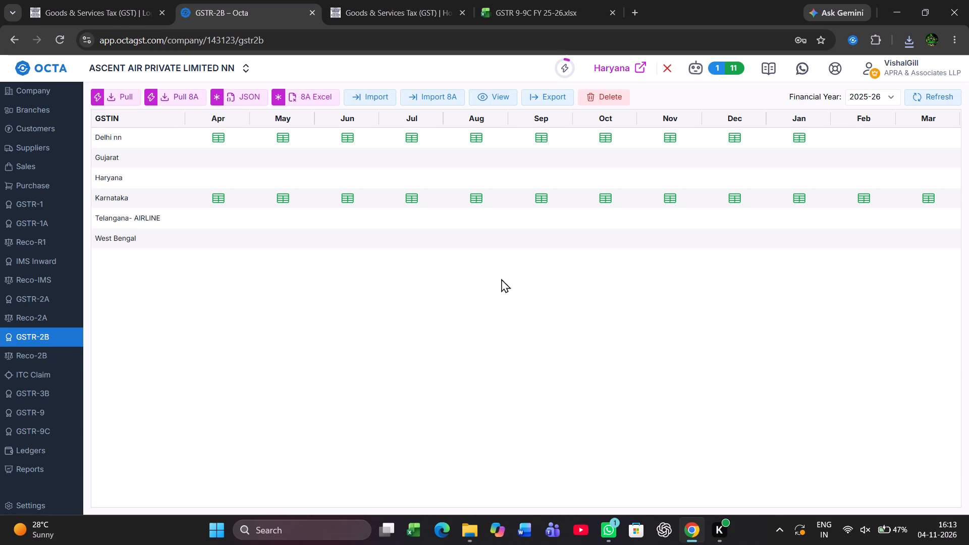
left_click(919, 99)
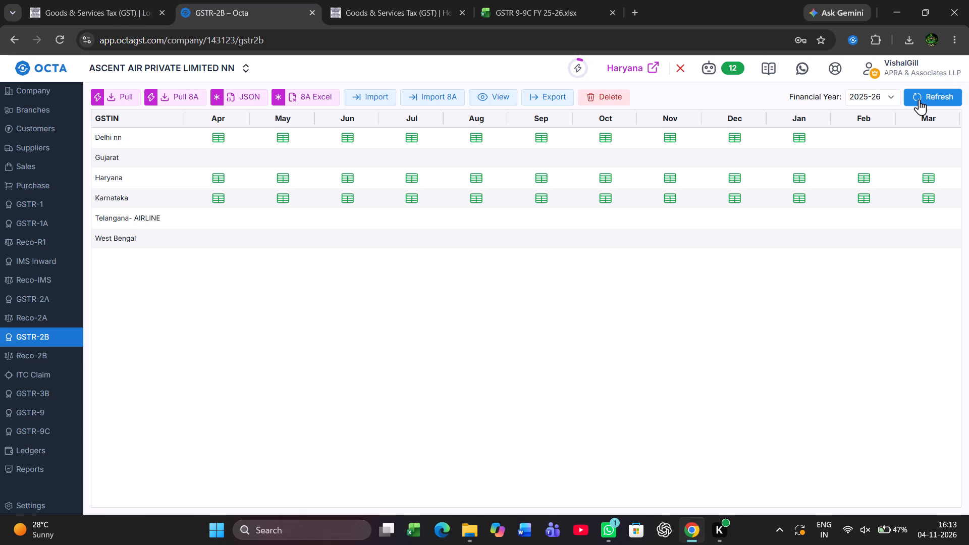
left_click(919, 99)
Reopen the GSTR-2A JSON download page for Haryana to check the generation status of the 2025-26 periods.
left_click(49, 301)
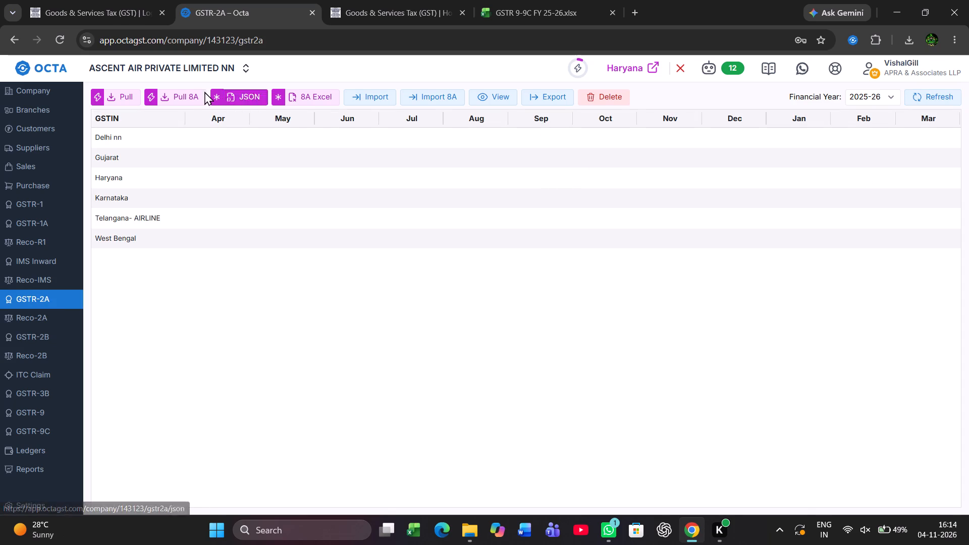
left_click(238, 97)
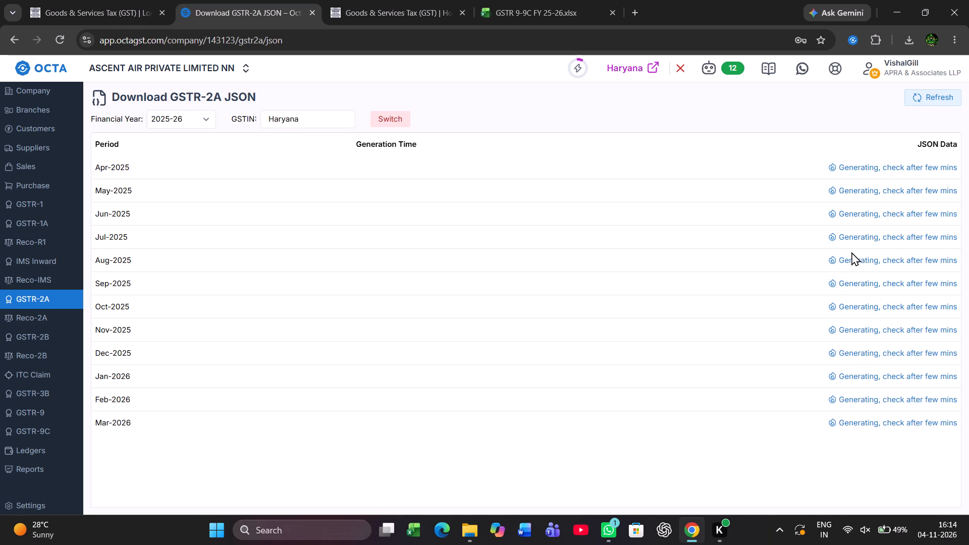
Open the GSTR-1 JSON download page for Haryana to request generation of the 2025-26 files.
left_click(45, 207)
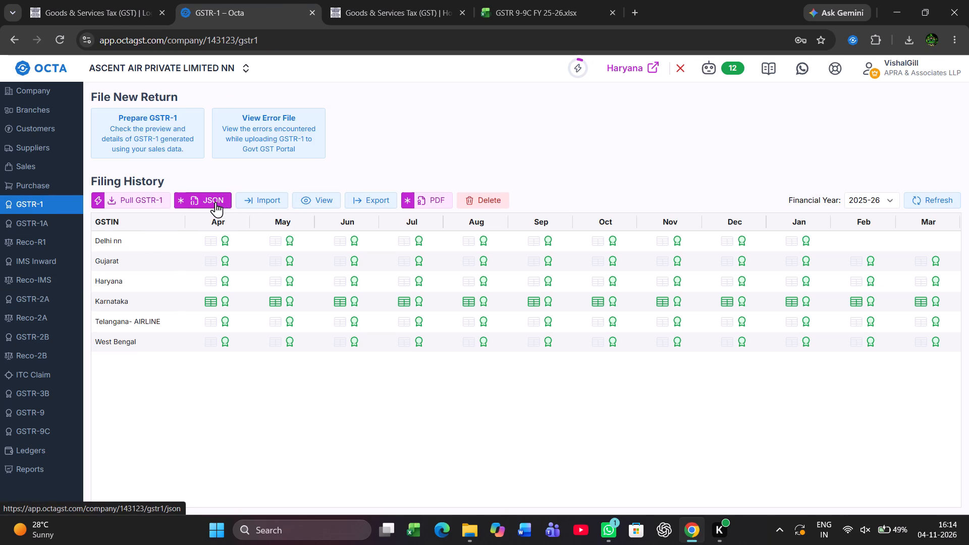
left_click(216, 202)
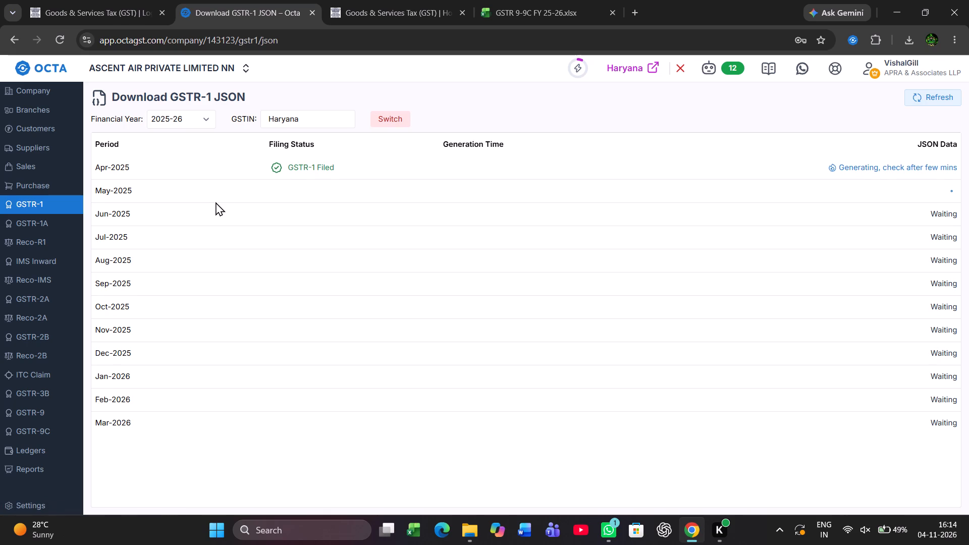
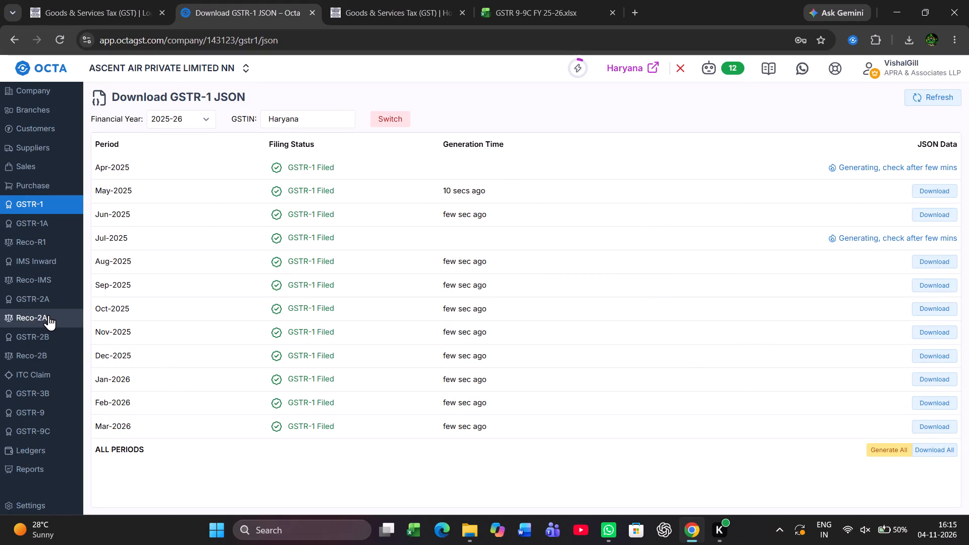
Reopen the GSTR-2A JSON download page for Haryana to check the generation status of the 2025-26 periods.
left_click(55, 303)
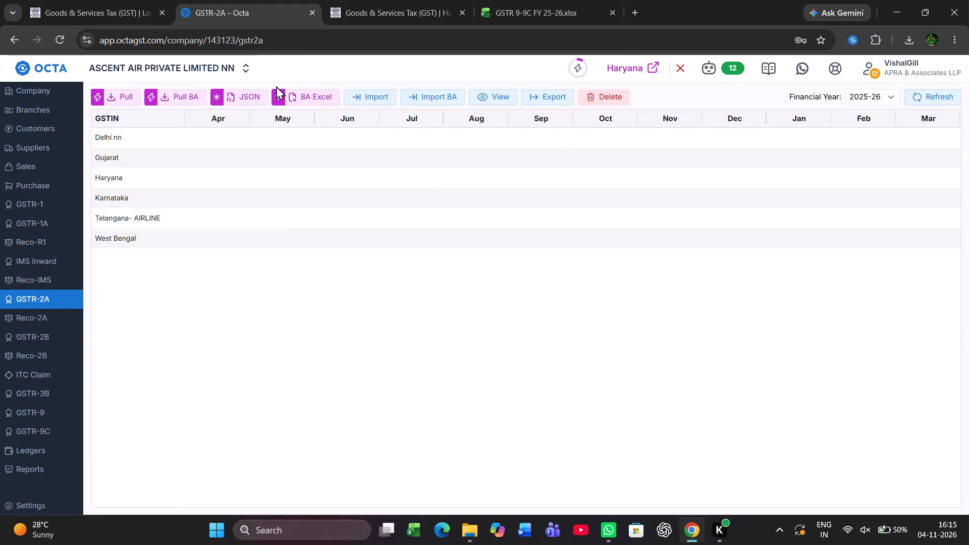
left_click(248, 96)
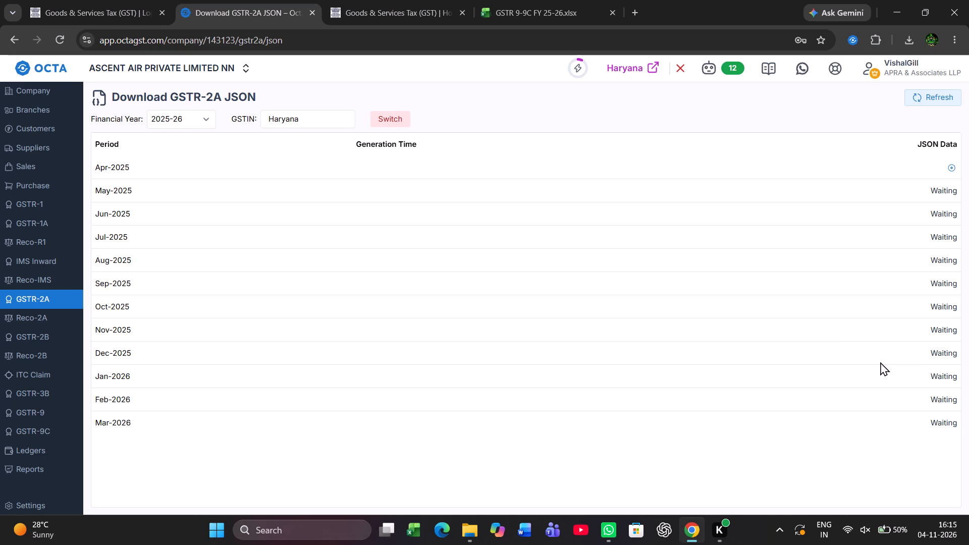
Open the GST portal for Haryana, dismiss the announcement and go to the Annual Return page.
left_click(638, 72)
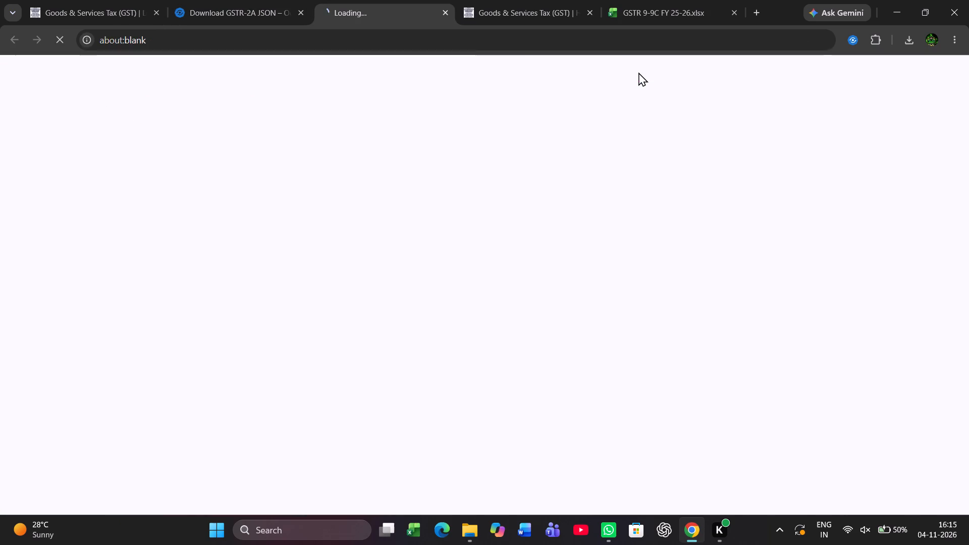
left_click(738, 142)
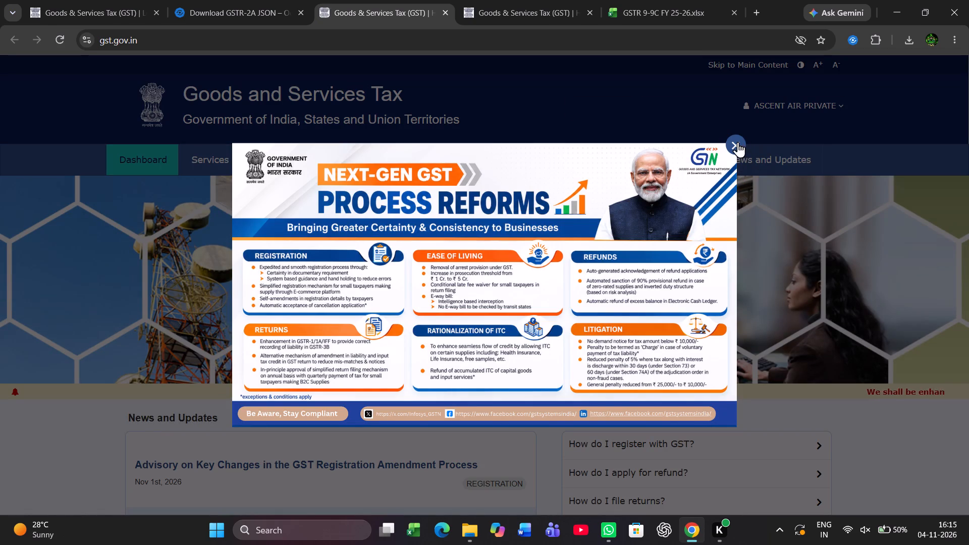
left_click(219, 166)
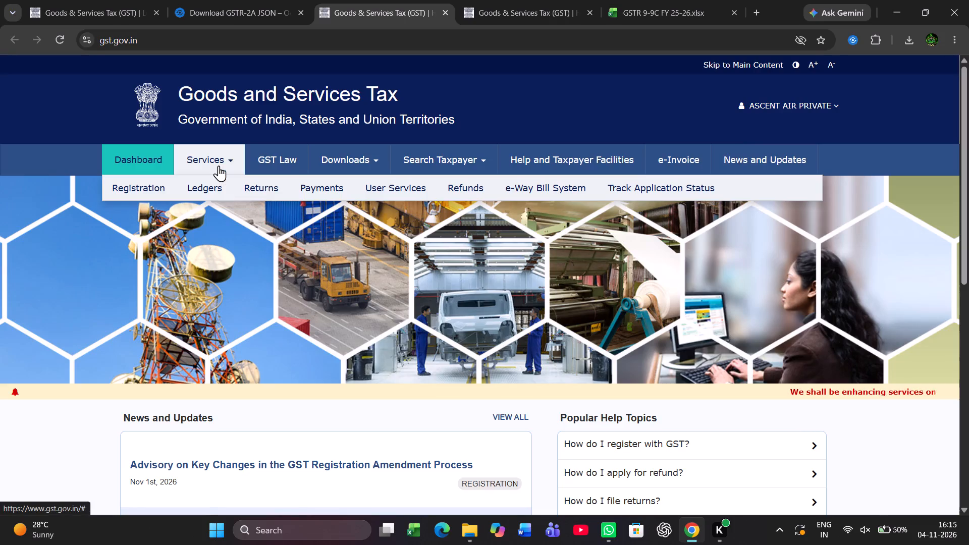
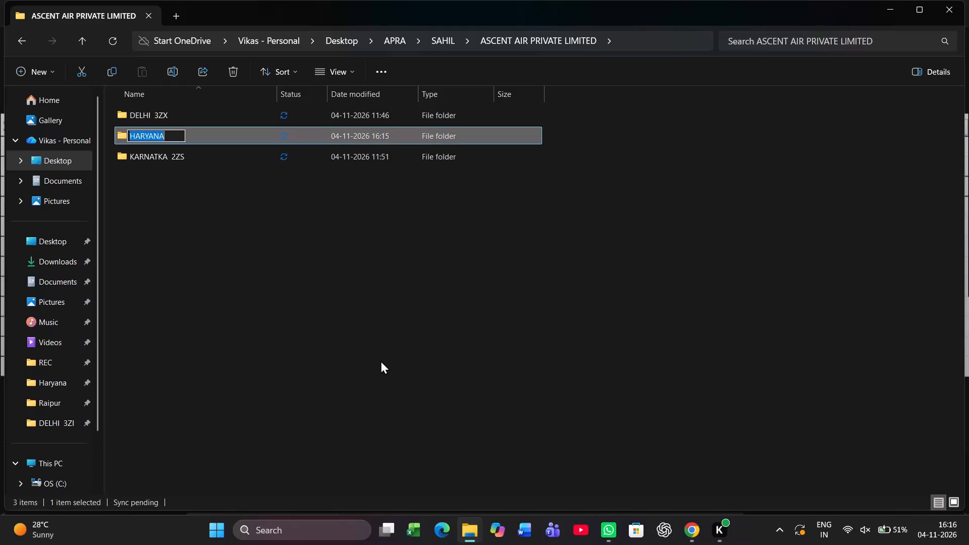
key("Right")
key("space")
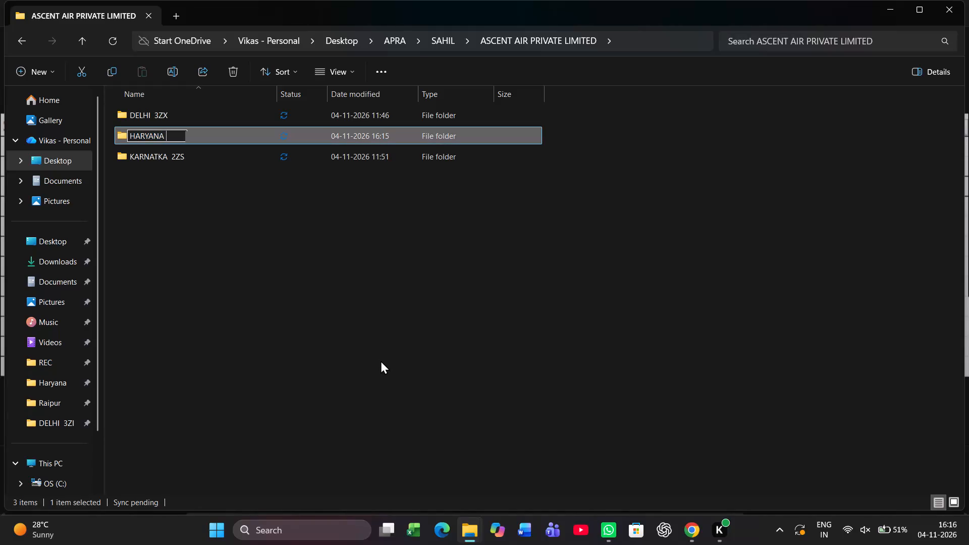
type("1Z1")
key("Return")
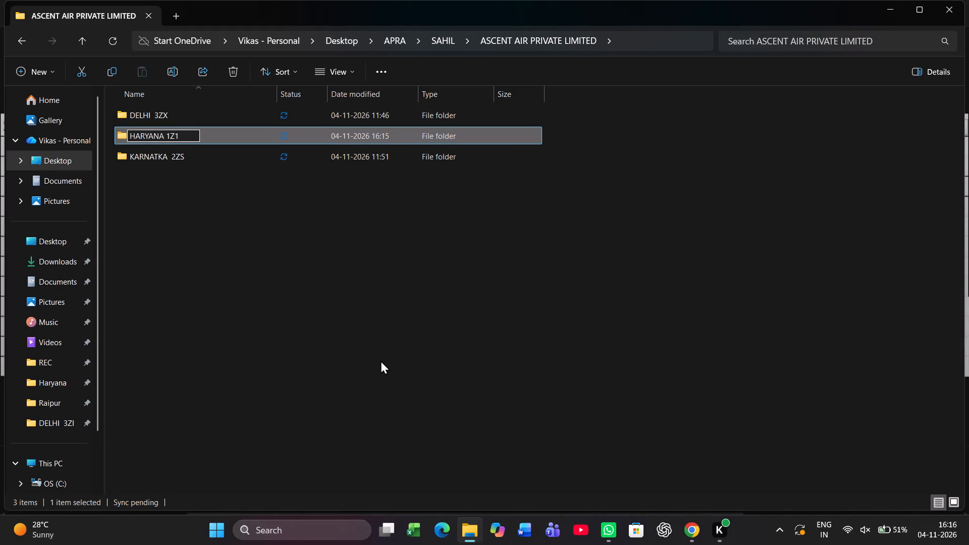
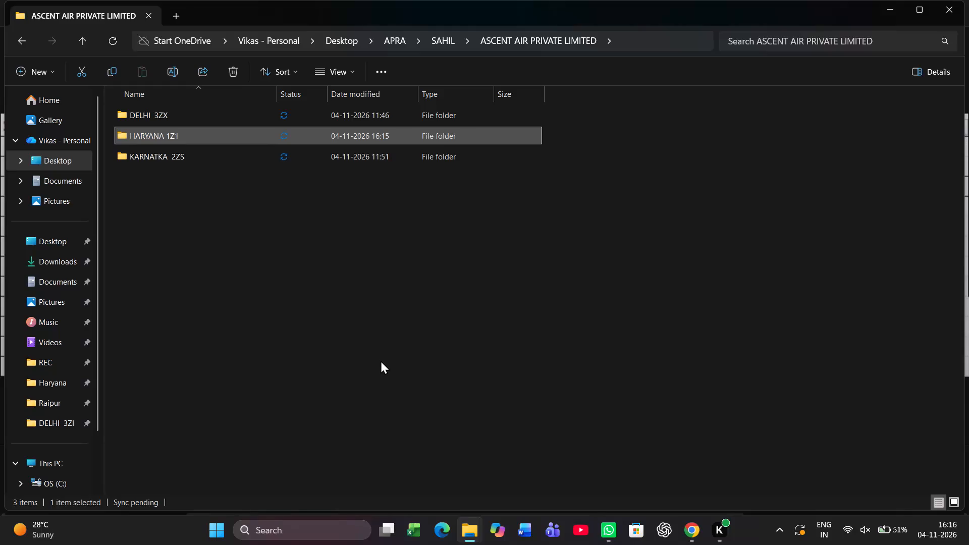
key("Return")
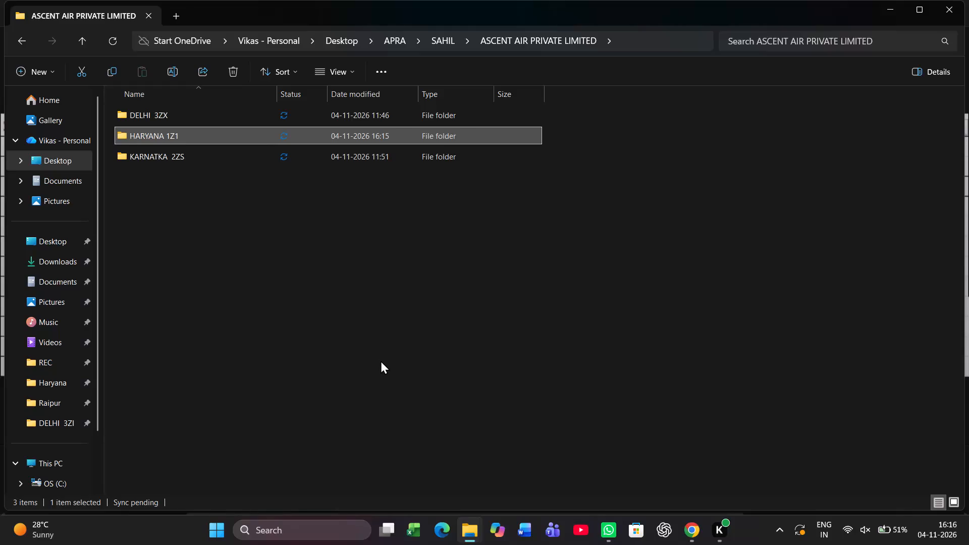
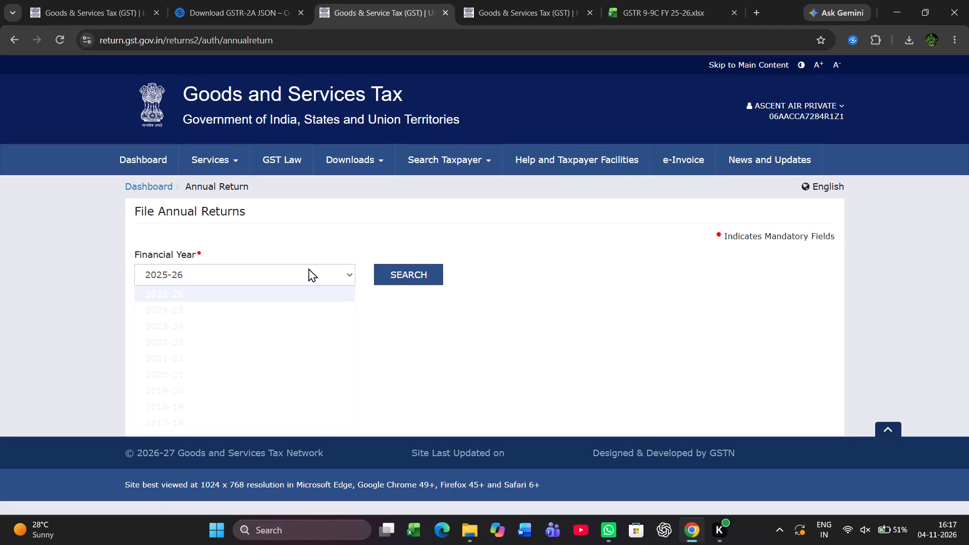
Download the filed GSTR-9 for financial year 2024-25 as a PDF and return to the annual returns page.
left_click(262, 306)
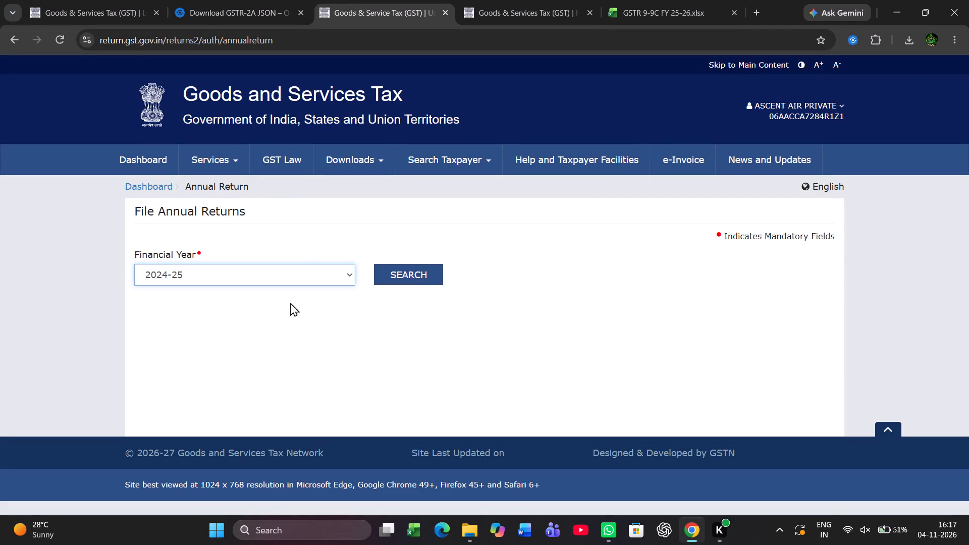
left_click(418, 276)
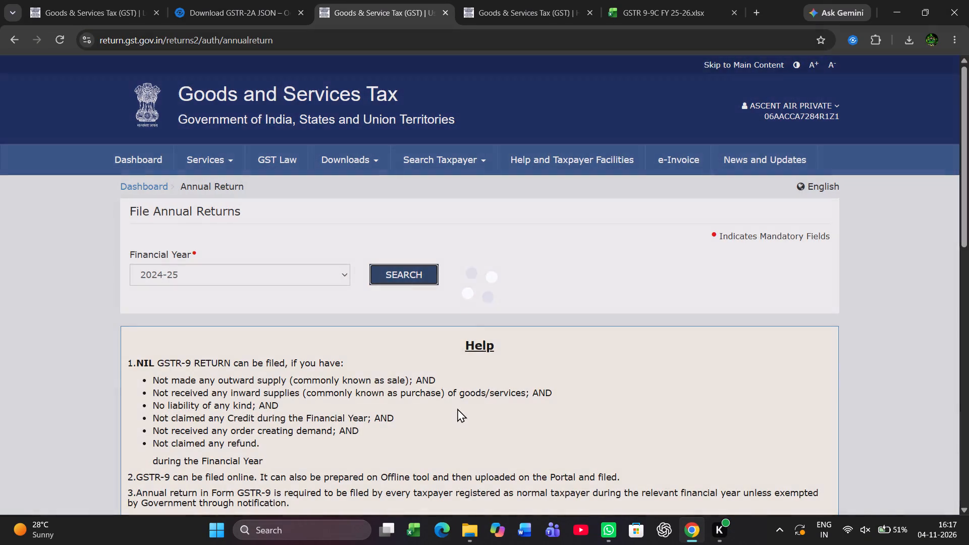
scroll(457, 408, "down", 3)
left_click(295, 429)
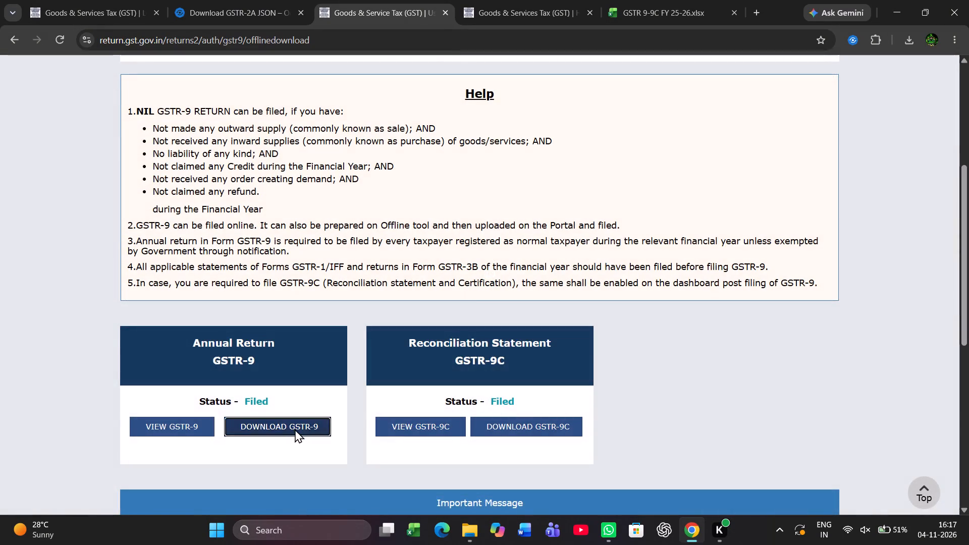
left_click(510, 345)
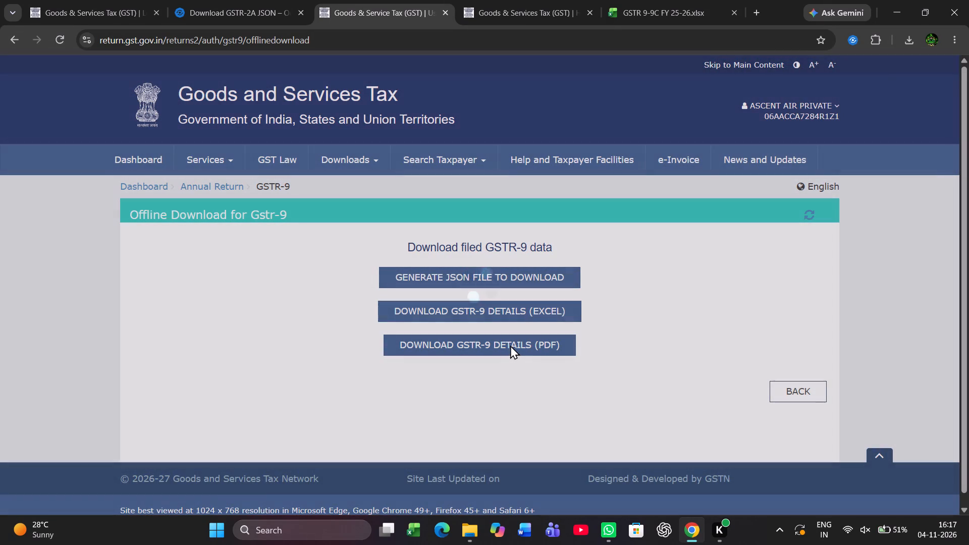
left_click(510, 345)
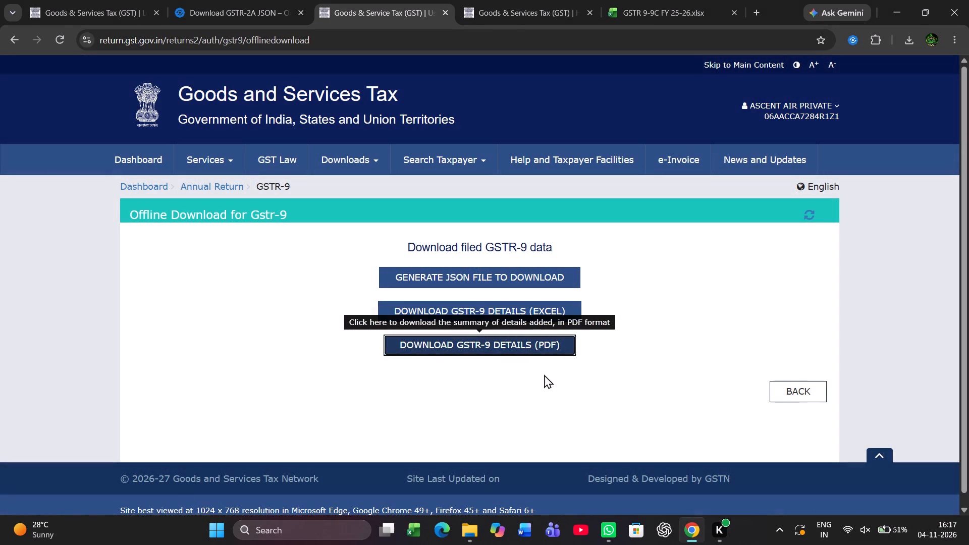
left_click(504, 347)
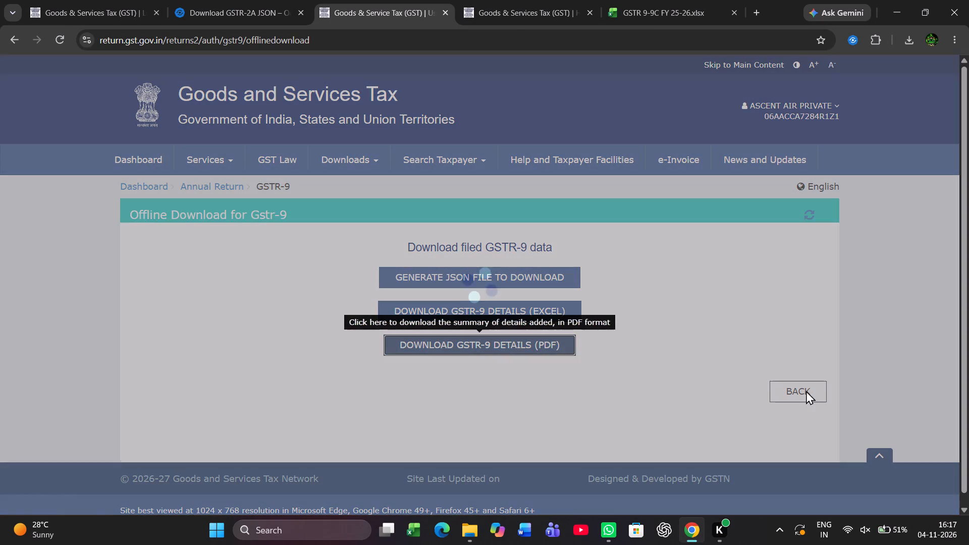
left_click(801, 390)
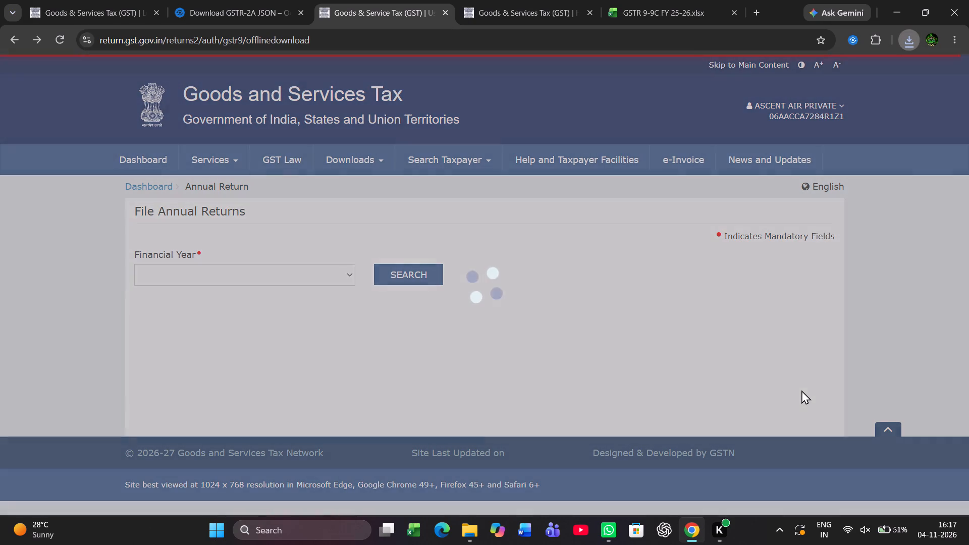
Download the filed GSTR-9C for financial year 2024-25 as a PDF and return to the annual returns page.
left_click(321, 275)
left_click(321, 275)
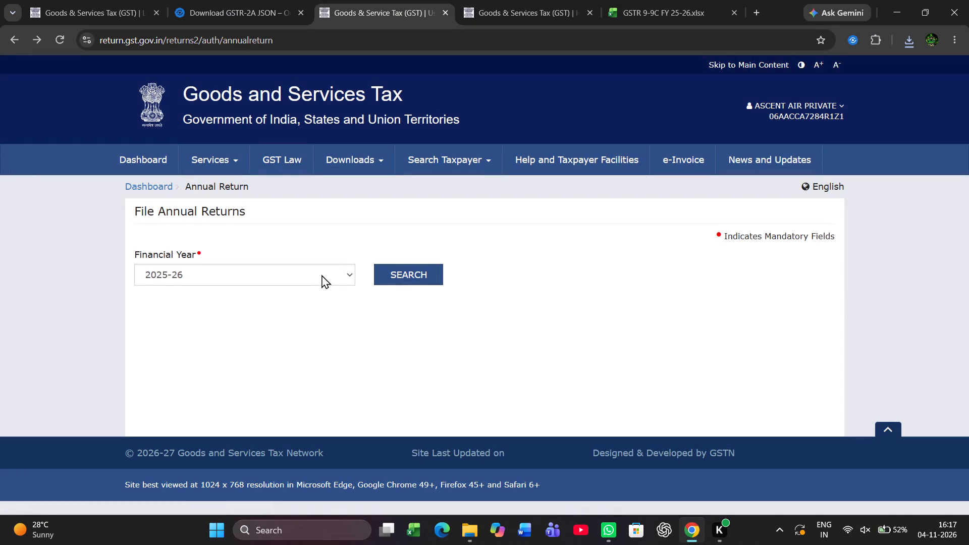
left_click(321, 275)
left_click(252, 310)
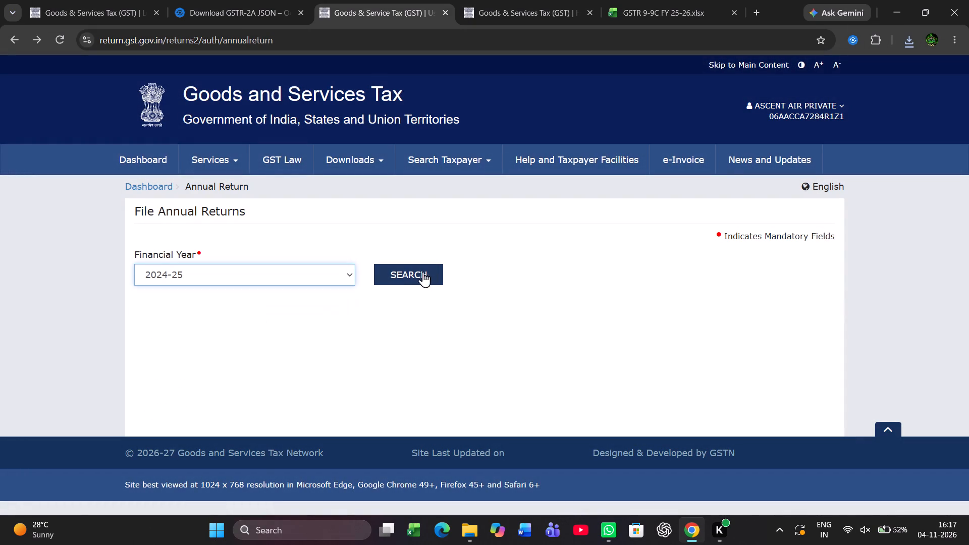
left_click(413, 277)
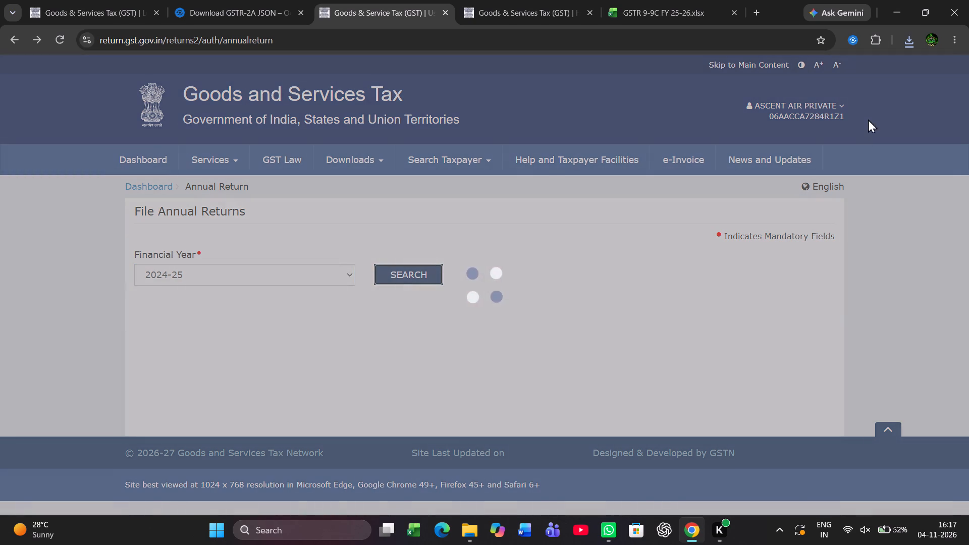
left_click(913, 43)
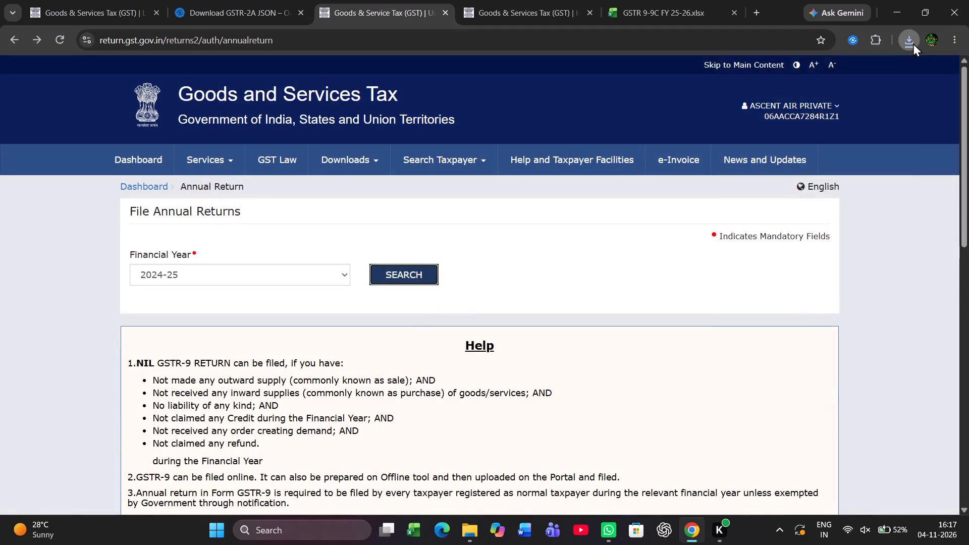
left_click(904, 66)
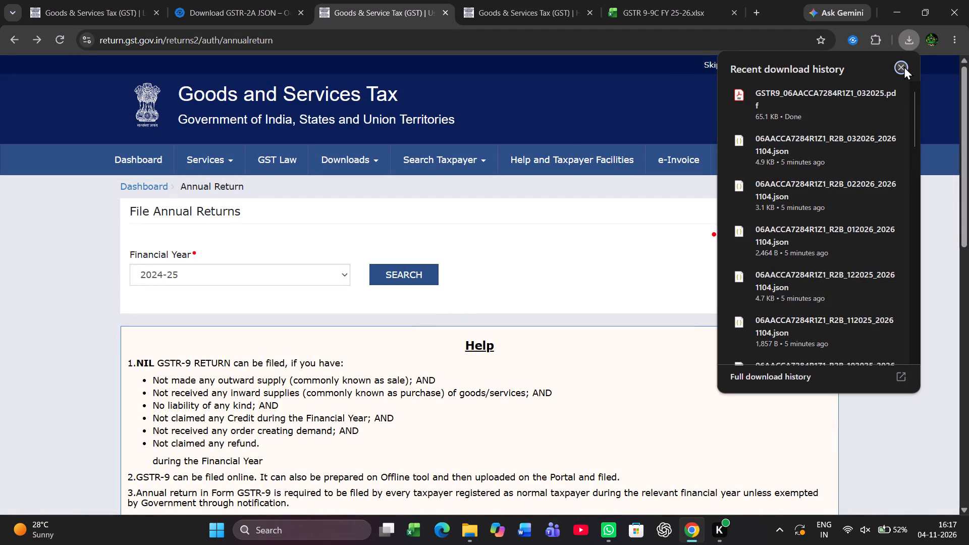
scroll(481, 349, "down", 6)
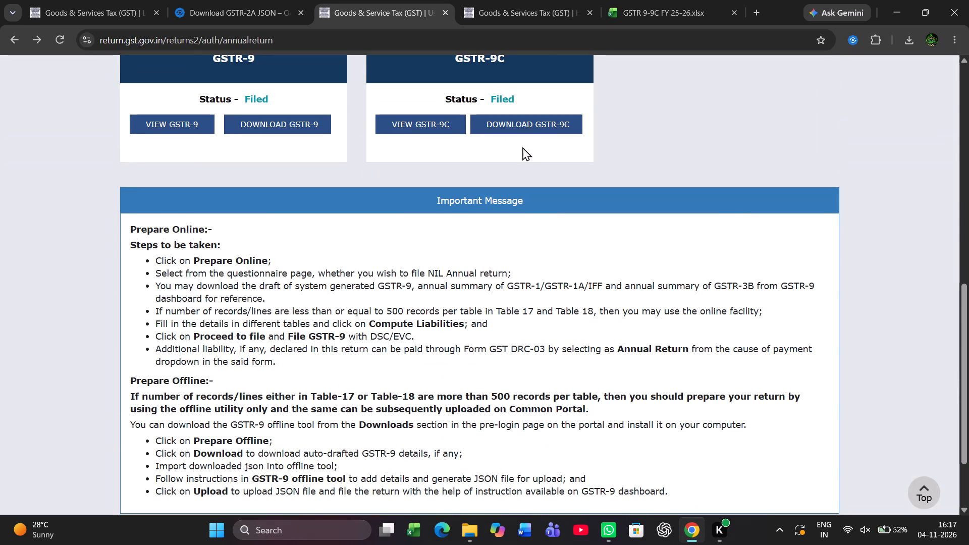
left_click(556, 132)
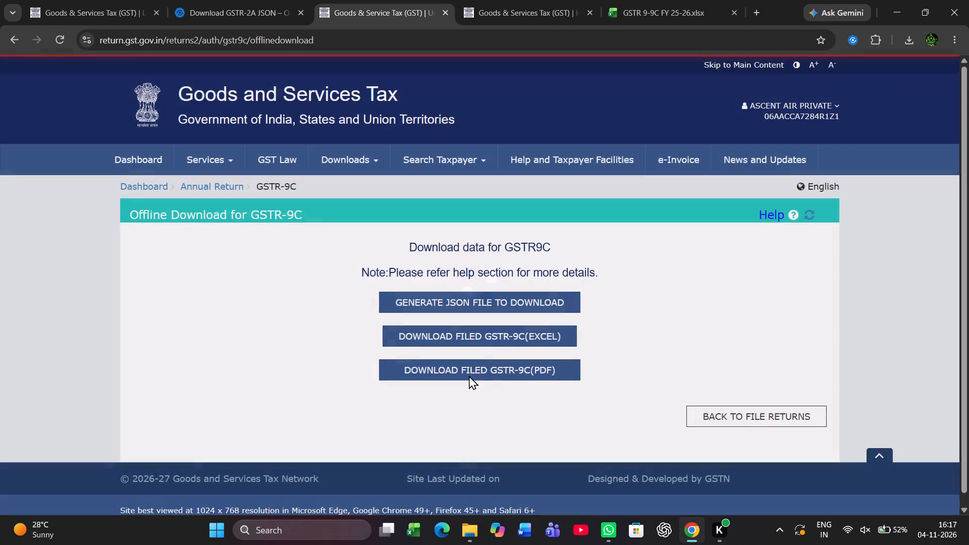
left_click(491, 370)
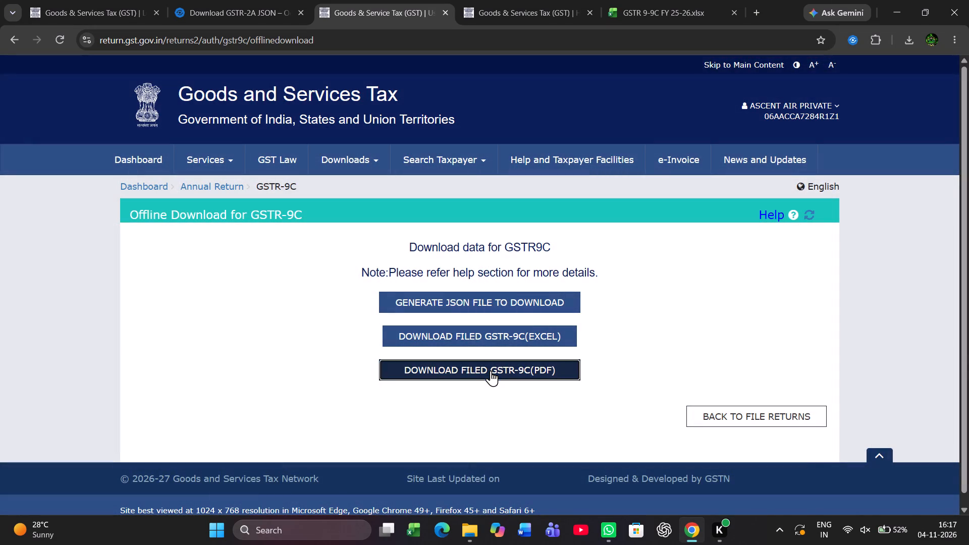
left_click(753, 417)
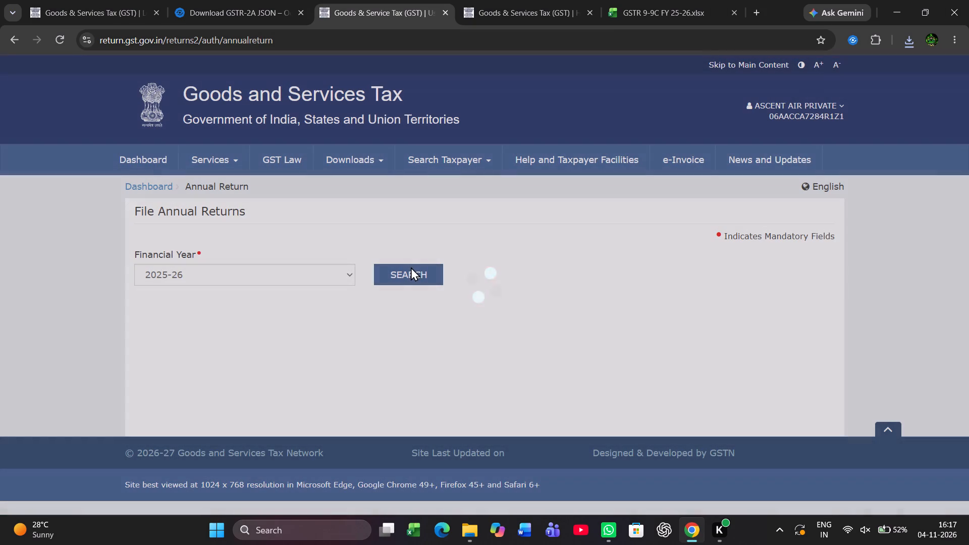
Open the 2025-26 GSTR-9 for online preparation, answering No to filing a nil return.
left_click(411, 267)
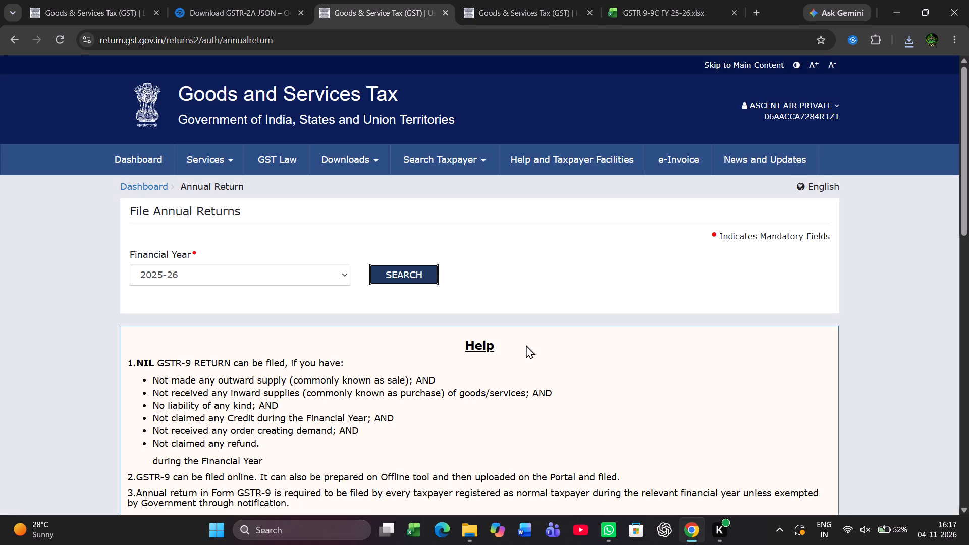
scroll(523, 326, "down", 1)
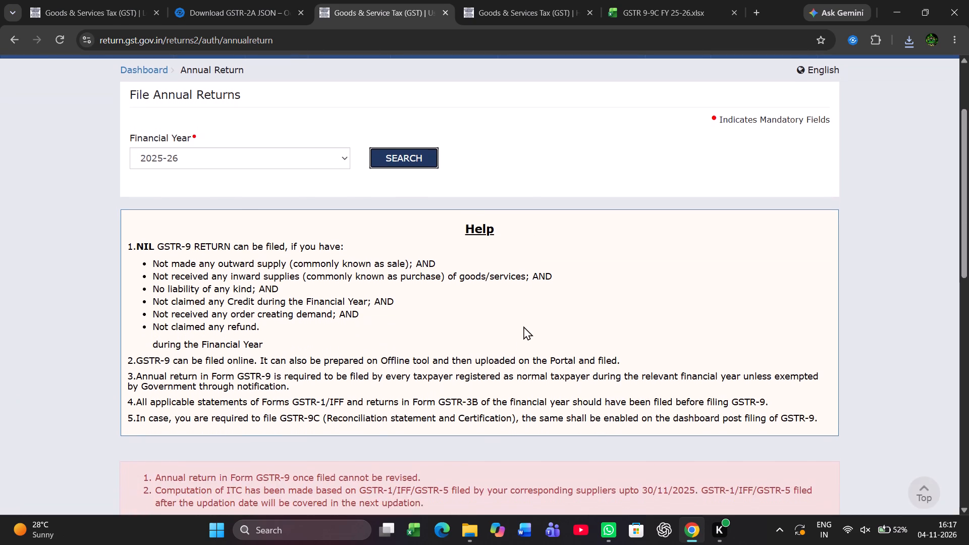
scroll(523, 326, "down", 1)
left_click(257, 330)
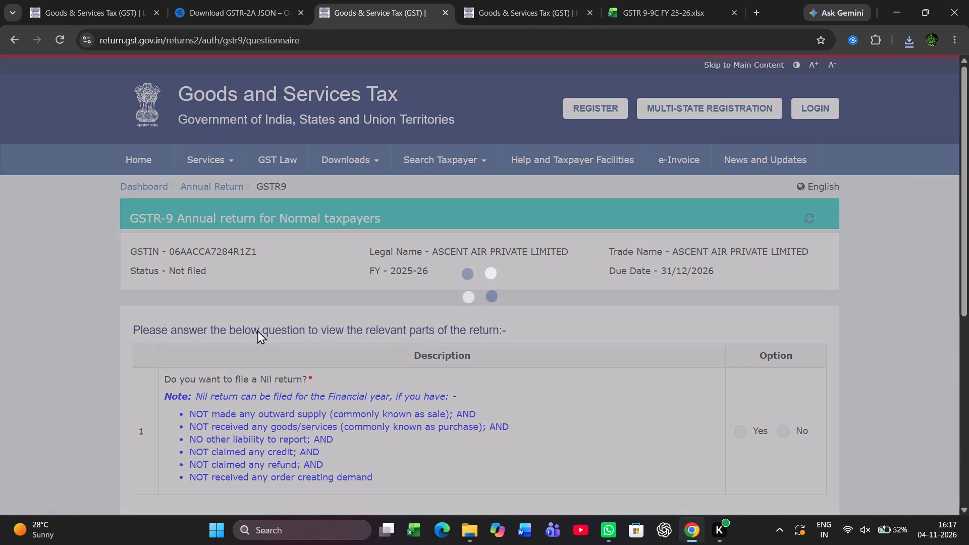
scroll(257, 330, "down", 2)
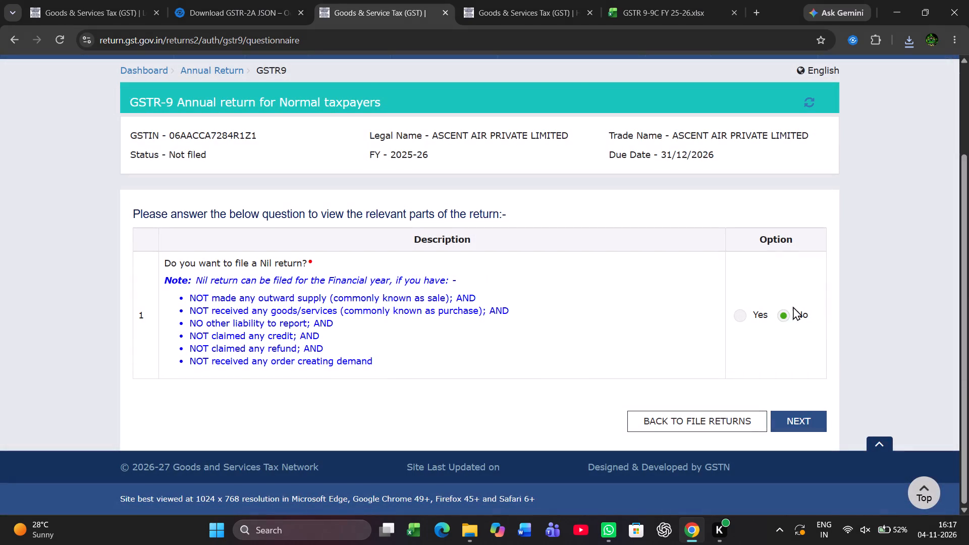
left_click(792, 412)
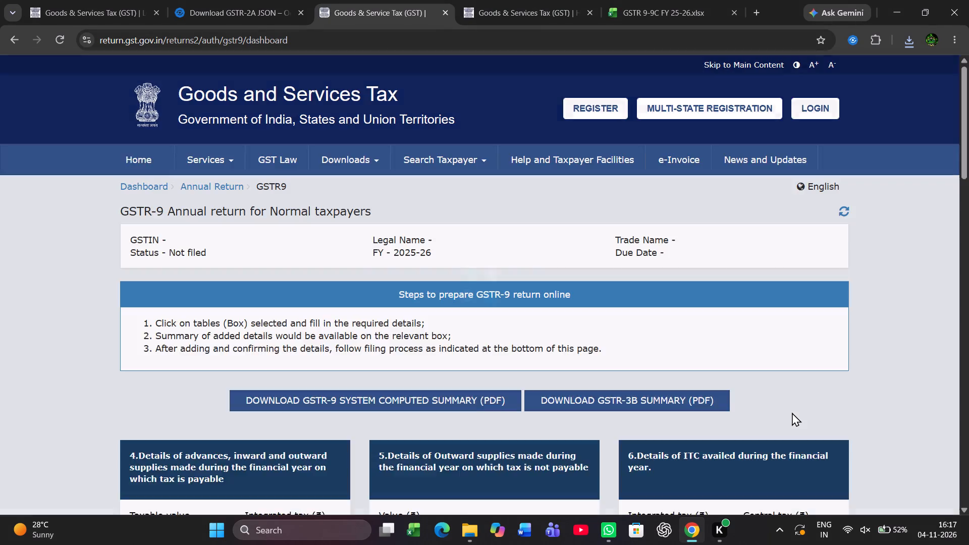
Download the 2025-26 GSTR-9 system computed, GSTR-1/1A/IFF and GSTR-3B summaries as PDFs.
scroll(792, 412, "down", 2)
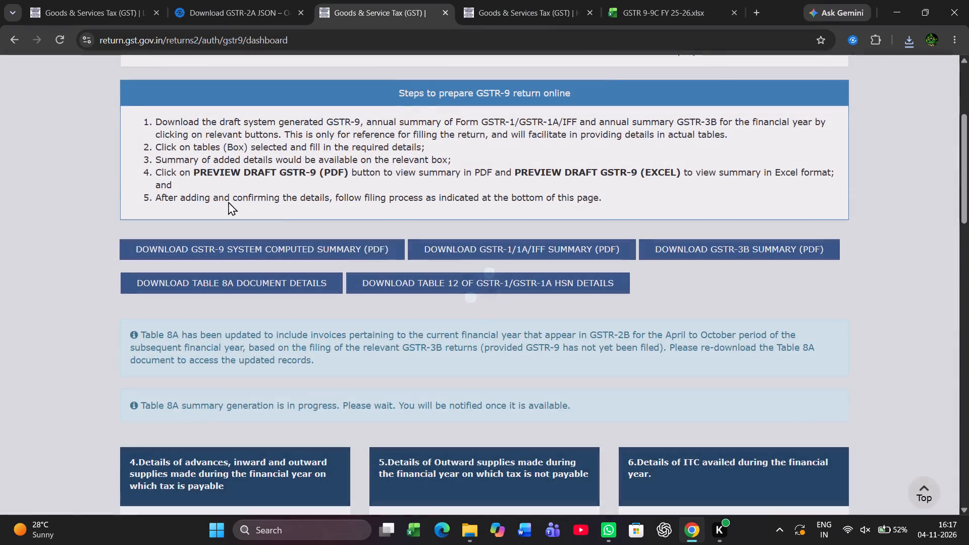
left_click(284, 251)
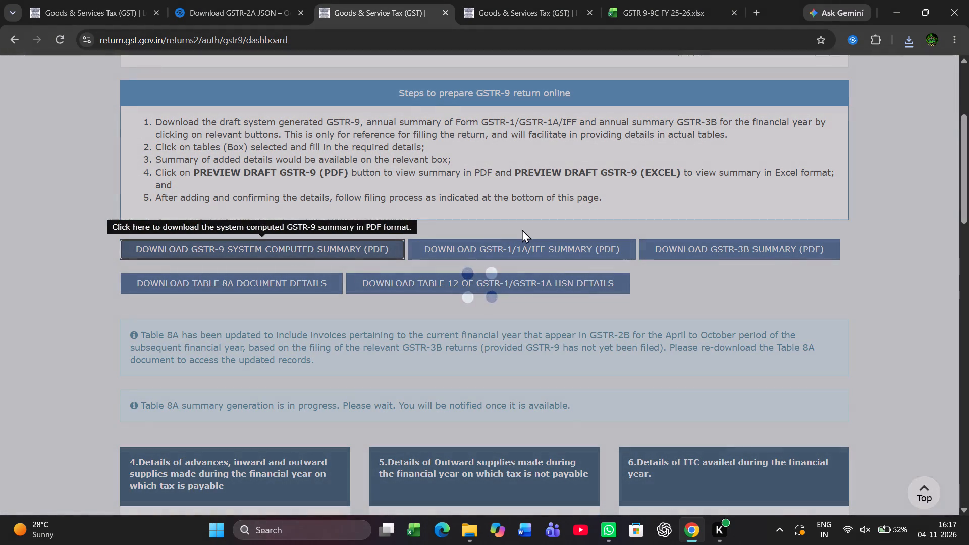
left_click(535, 256)
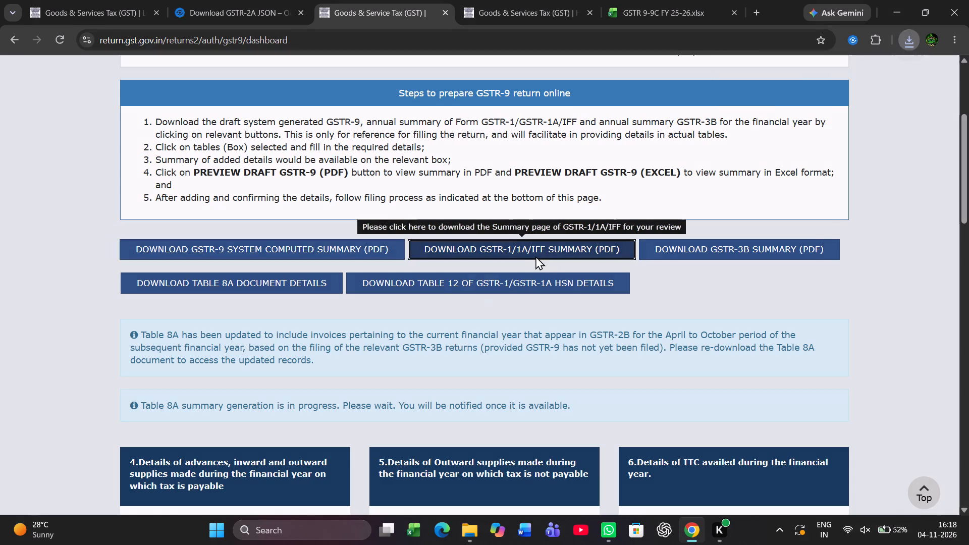
left_click(744, 248)
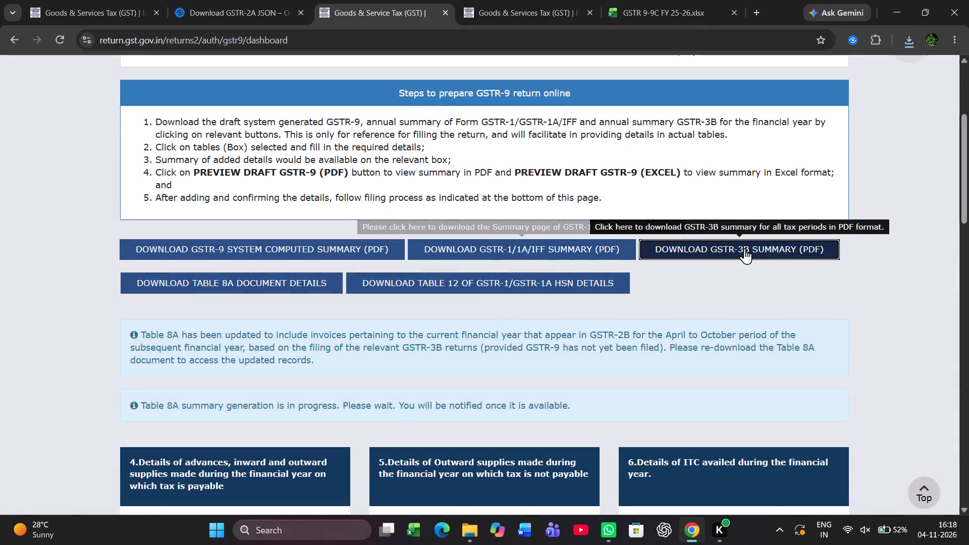
Log Ascent Air's Haryana account out of the GST portal.
scroll(610, 352, "down", 2)
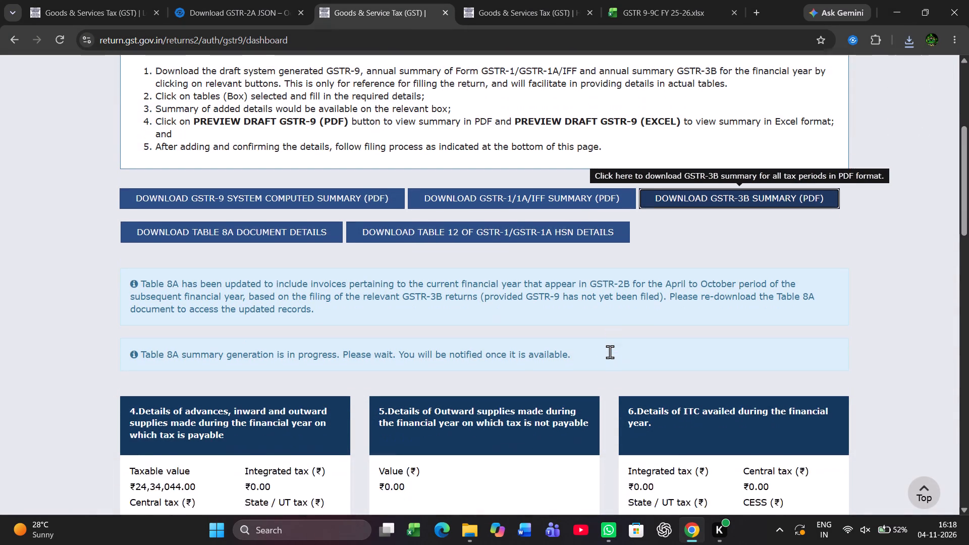
scroll(610, 352, "down", 1)
scroll(610, 352, "up", 1)
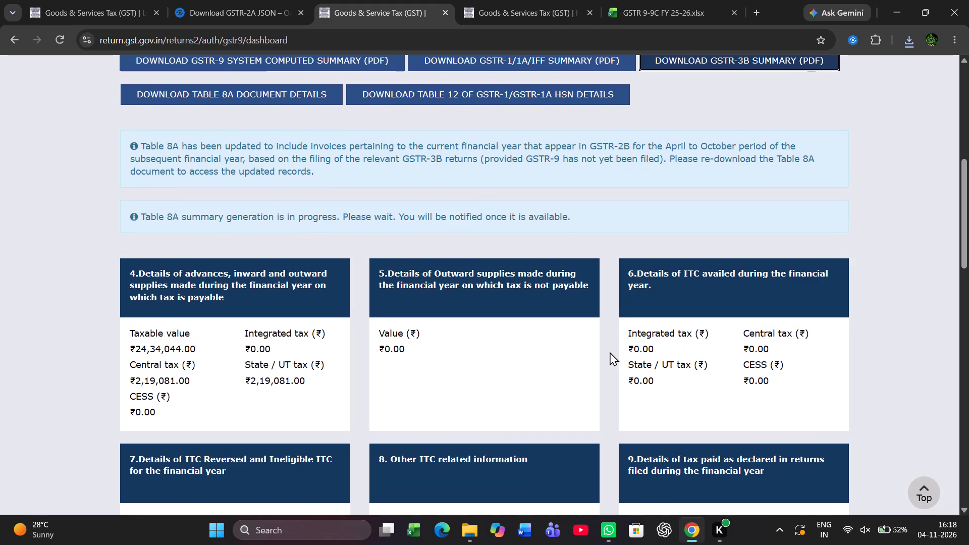
scroll(610, 352, "up", 5)
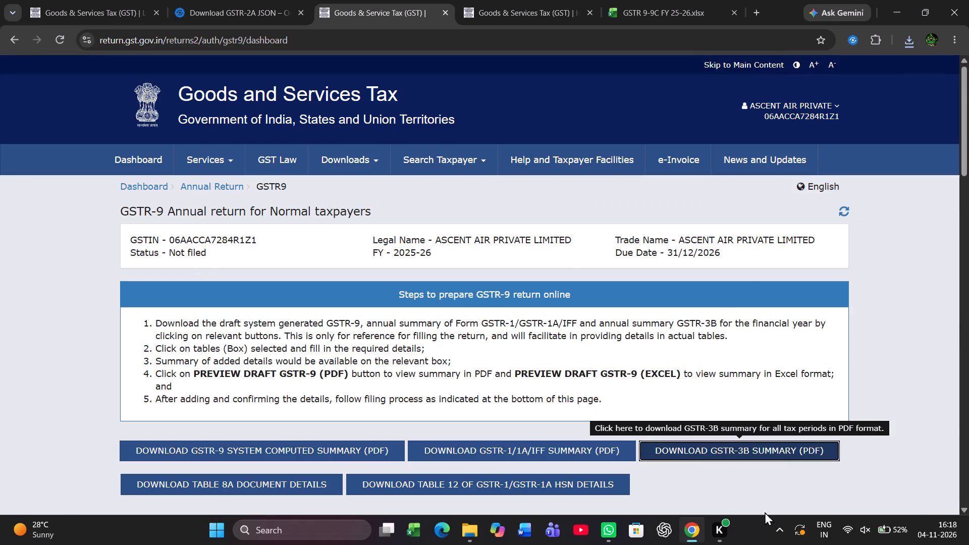
left_click(825, 107)
left_click(746, 226)
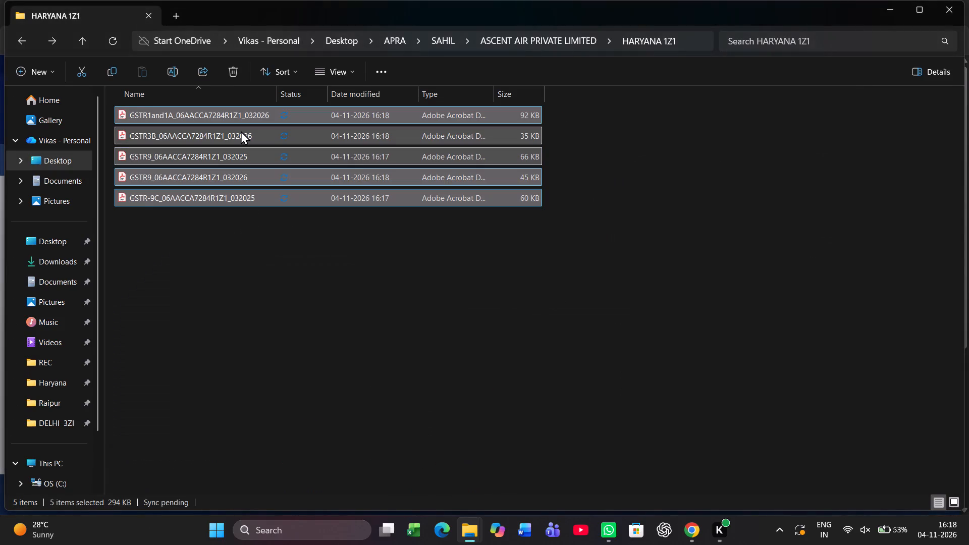
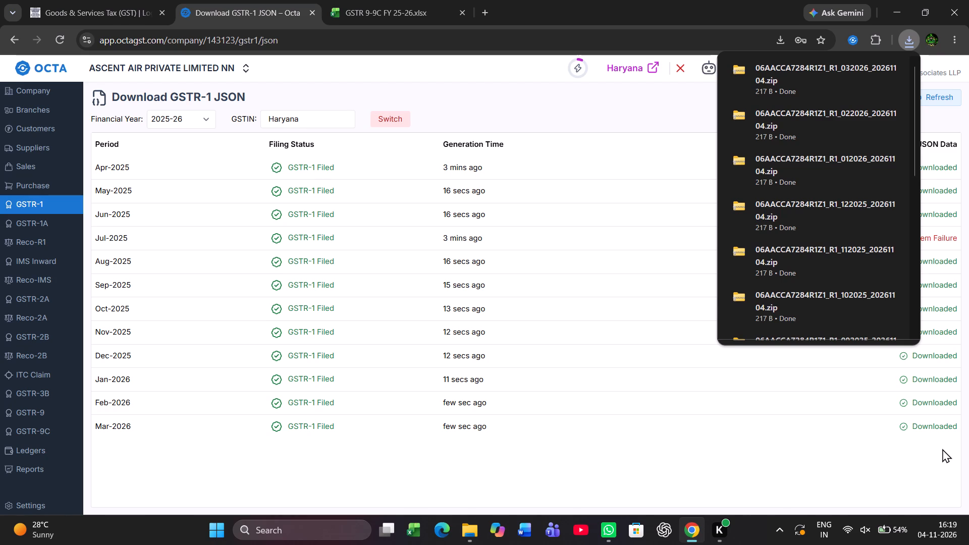
Refresh Haryana's 2025-26 GSTR-1 JSON list and download the Jul-2025 file again.
left_click(823, 421)
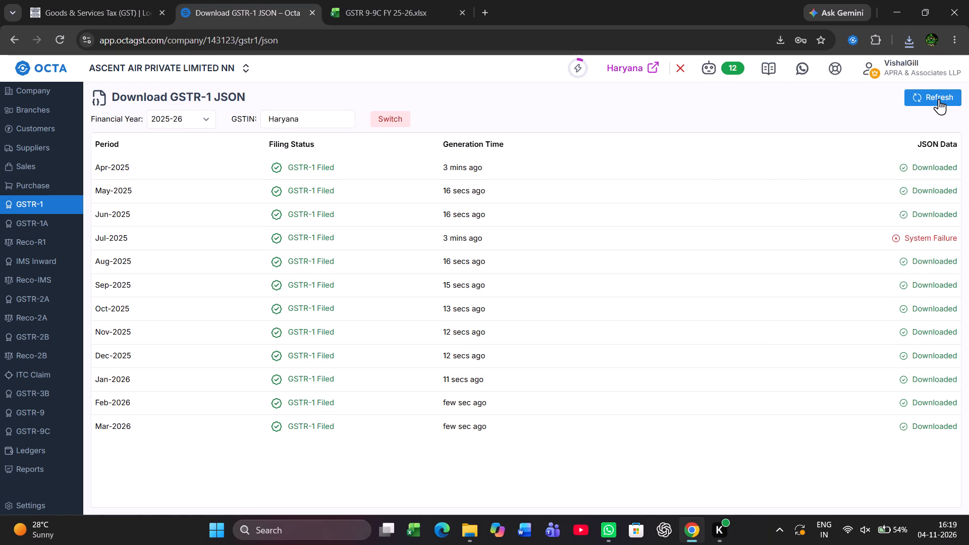
left_click(939, 99)
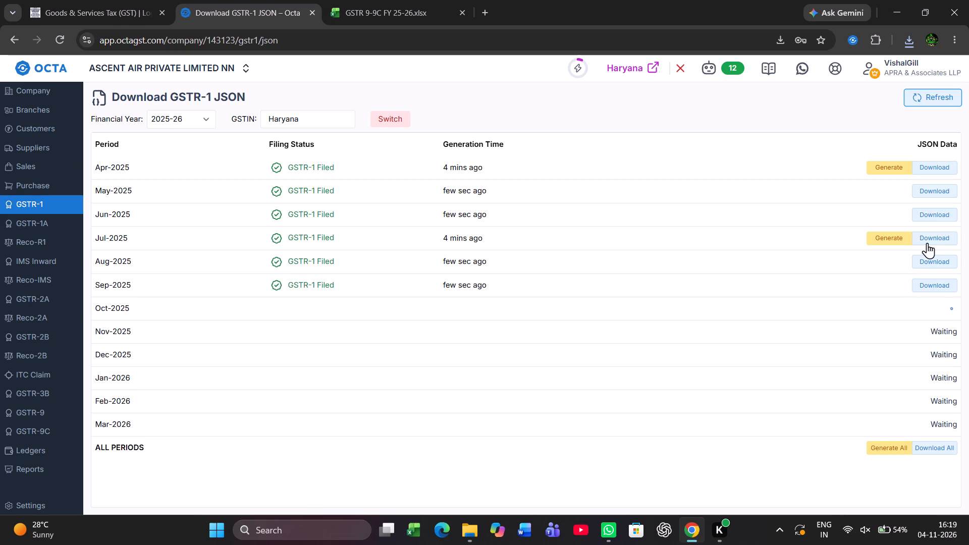
left_click(927, 243)
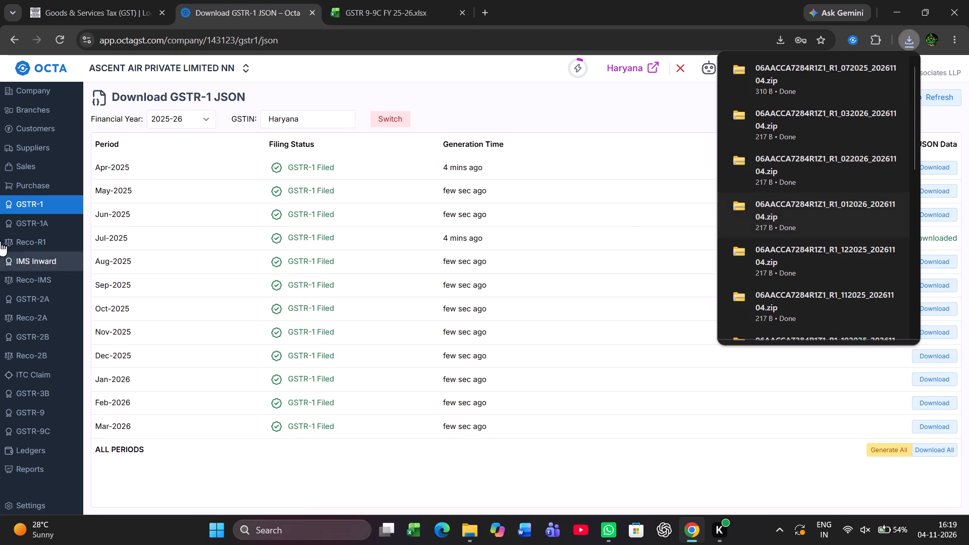
Import Haryana's twelve Apr-2025 to Mar-2026 GSTR-1 zip files from Downloads into GSTR-1 and refresh the 2025-26 filing history.
left_click(40, 204)
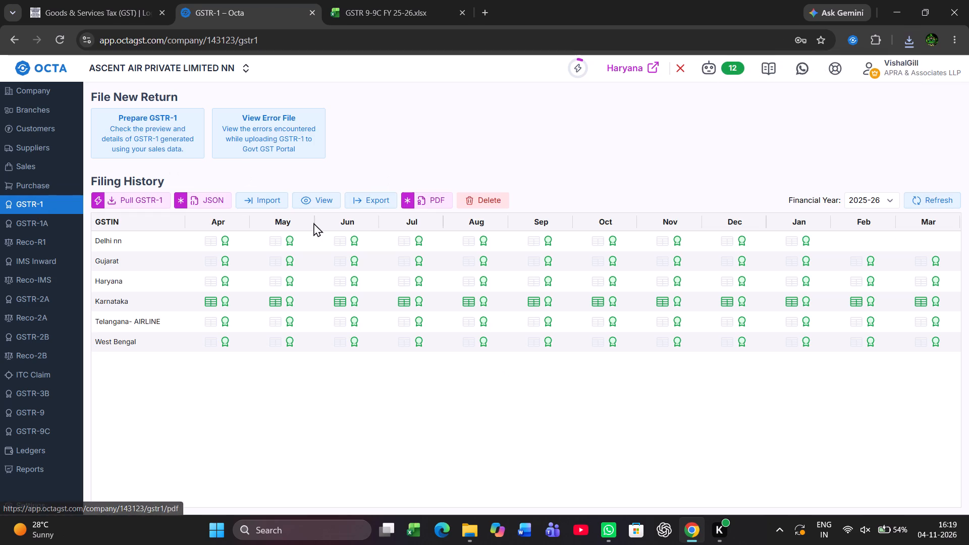
left_click(266, 202)
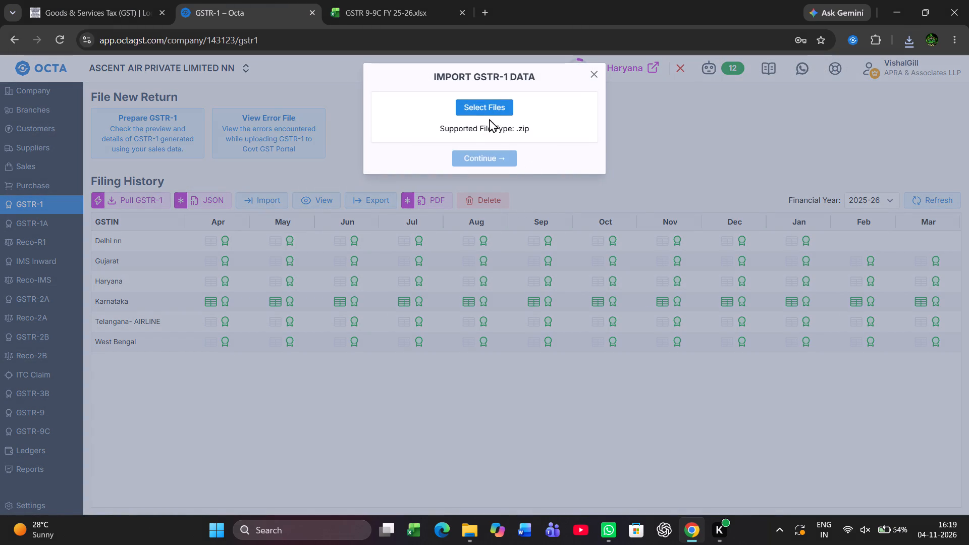
left_click(487, 109)
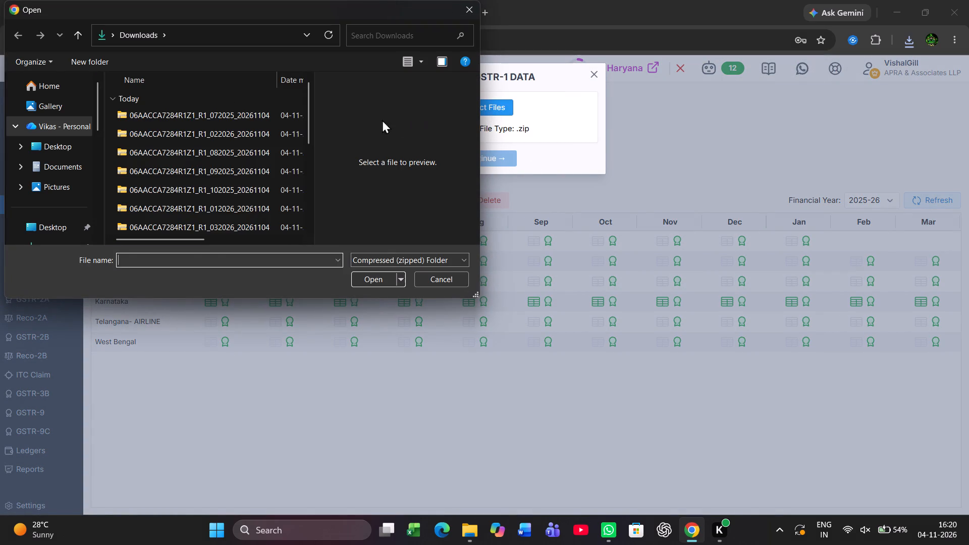
left_click(267, 109)
key("shift+Down")
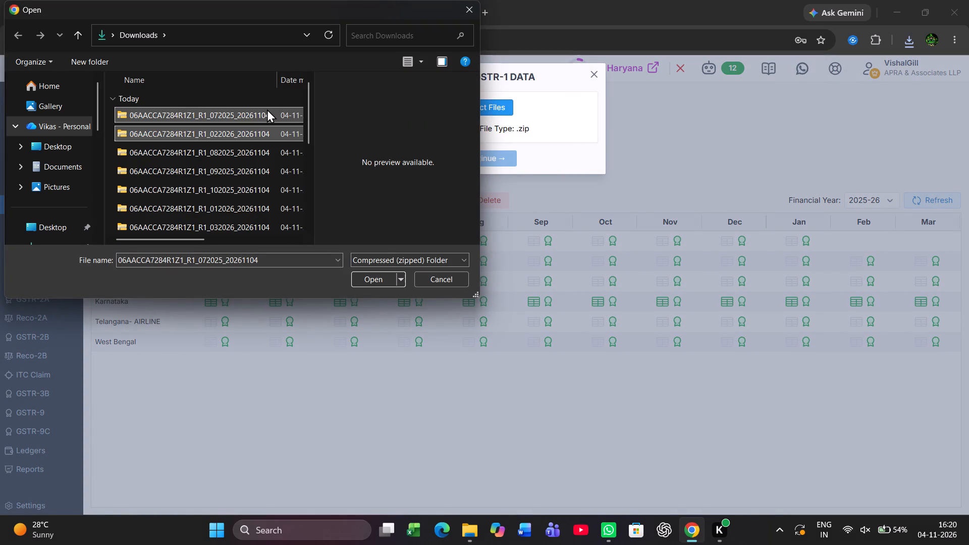
key("shift+Down")
key("shift+Down")
key("shift+Down")
key("shift+Down")
key("shift+Down")
key("shift+Down")
key("shift+Down")
key("shift+Down")
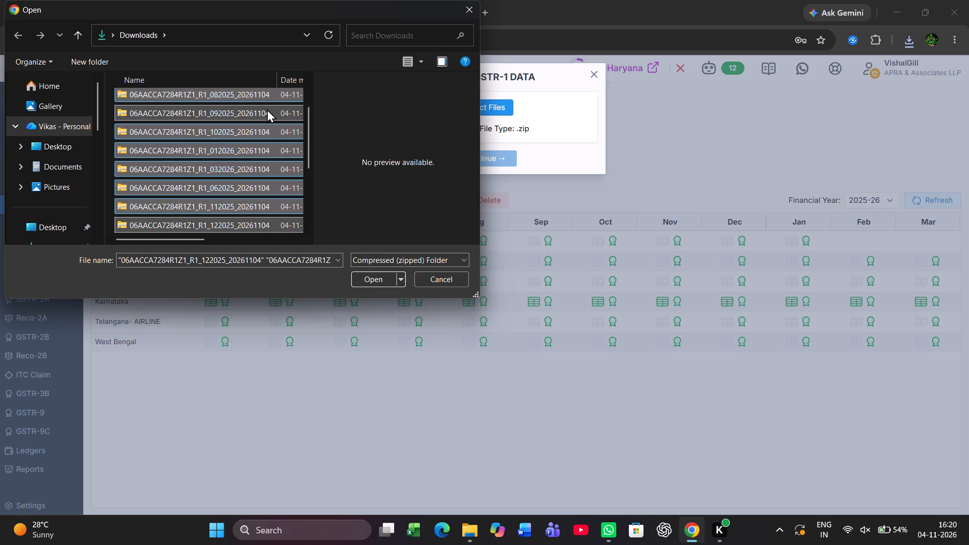
key("shift+Down")
key("shift+Down")
key("shift+Down")
key("shift+Up")
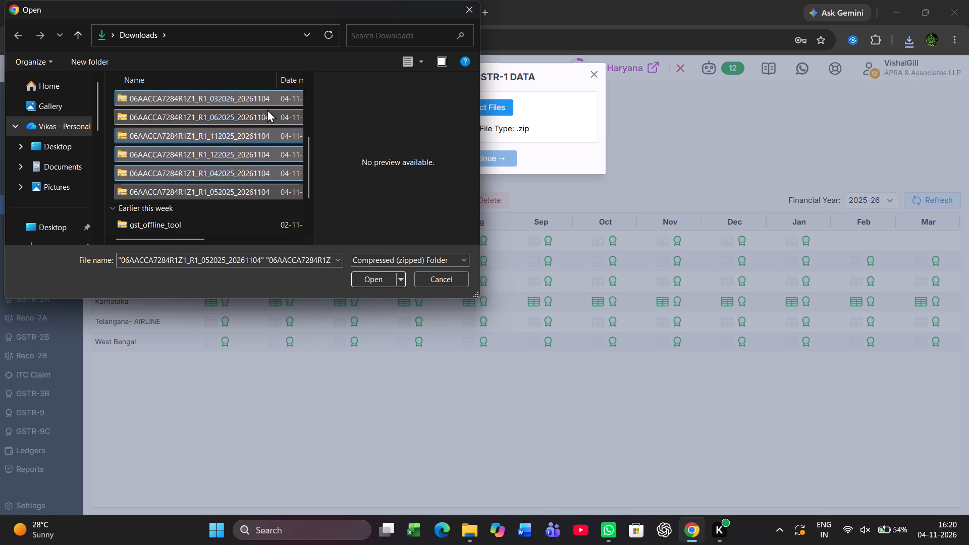
key("Return")
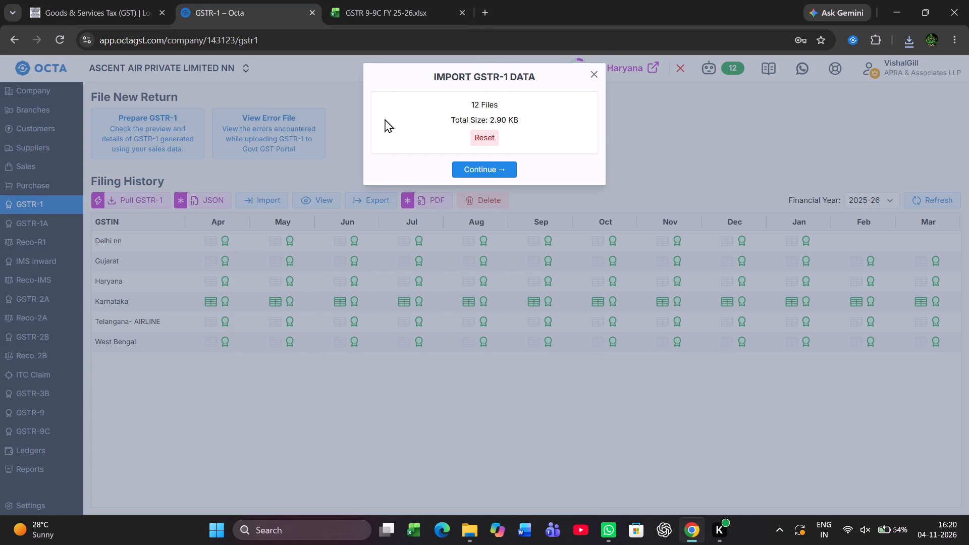
left_click(491, 175)
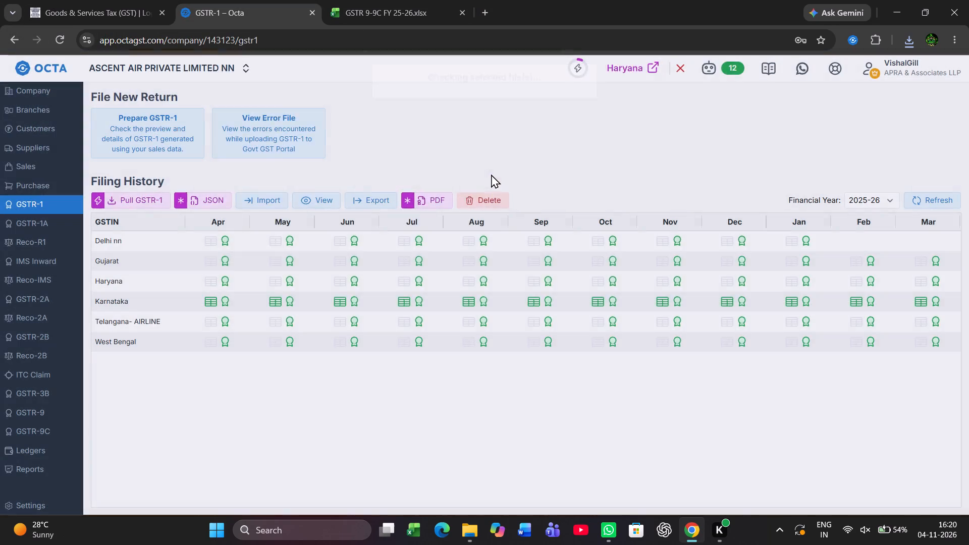
left_click(665, 290)
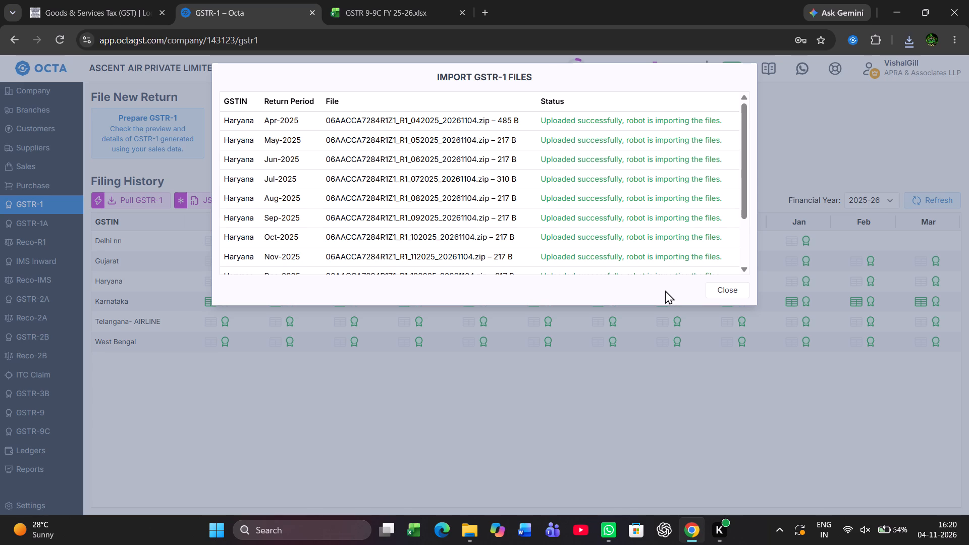
left_click(738, 290)
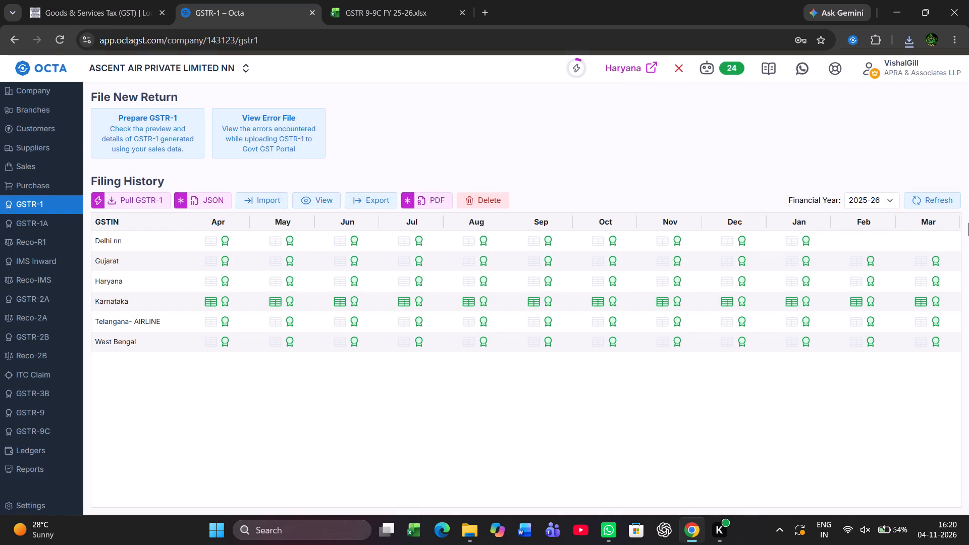
left_click(932, 201)
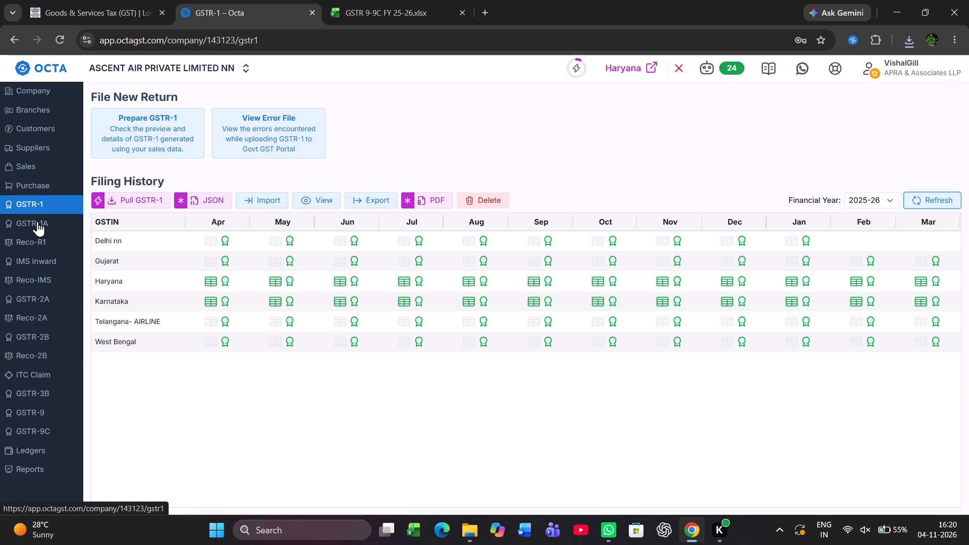
Open the GSTR-2A JSON download for Haryana's financial year 2025-26.
left_click(39, 294)
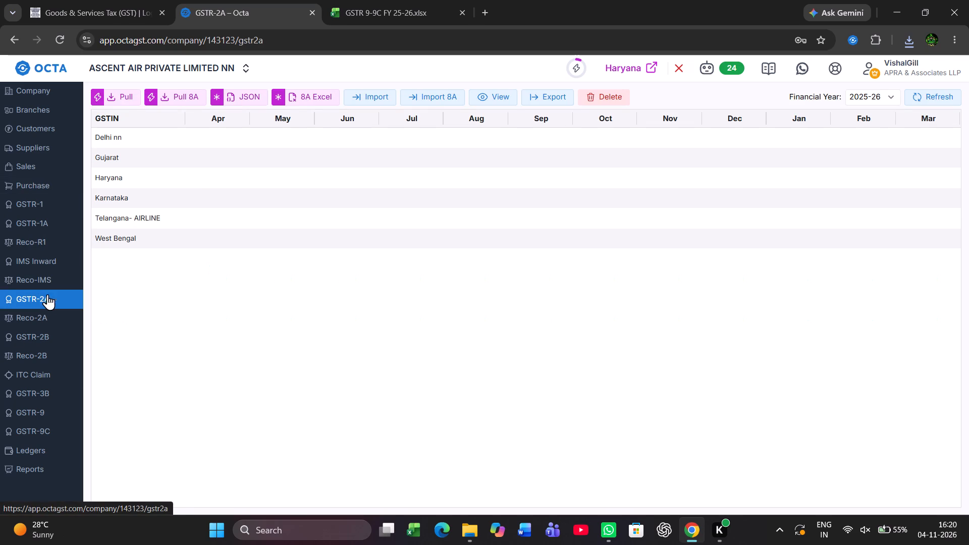
left_click(245, 96)
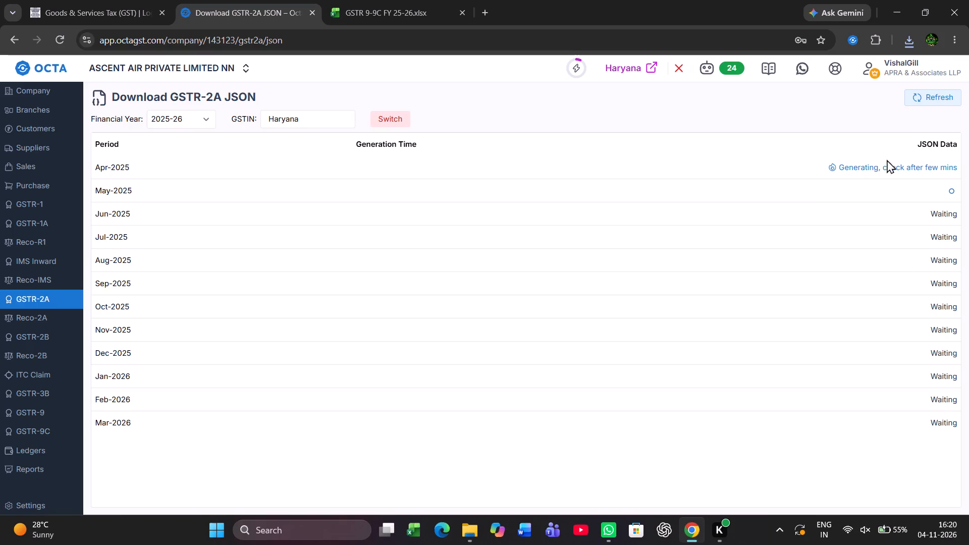
Open the signed-in user's profile, billing and logout options.
left_click(927, 68)
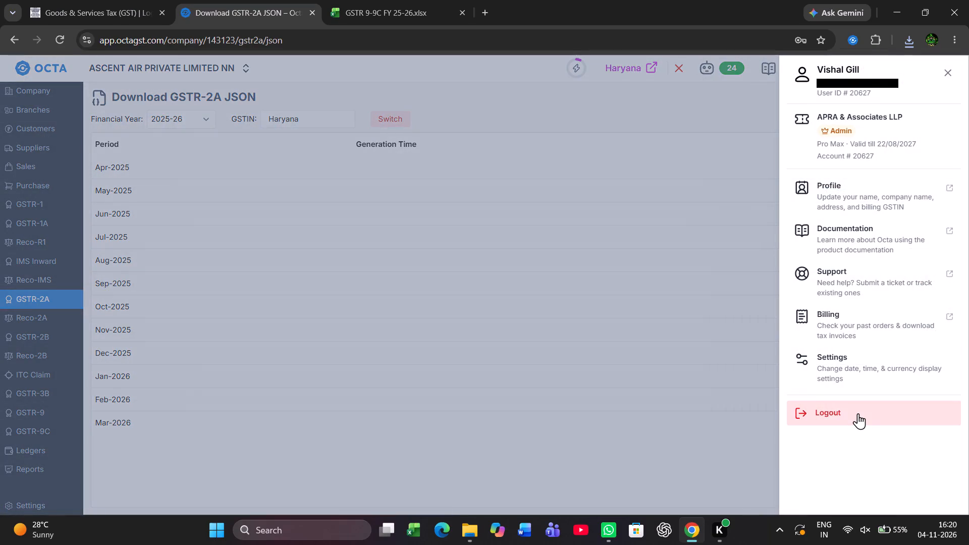
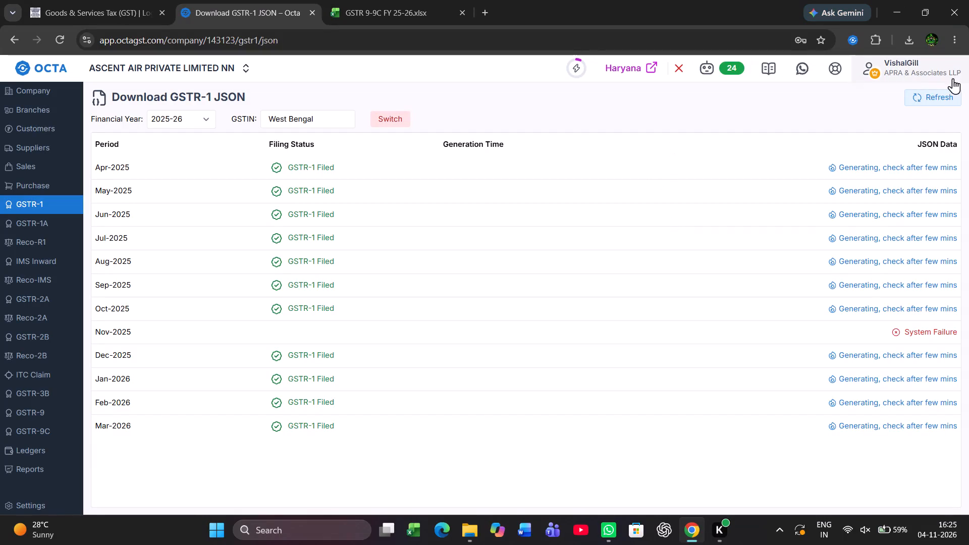
Refresh West Bengal's 2025-26 GSTR-1 JSON list to check the file generation status.
left_click(939, 90)
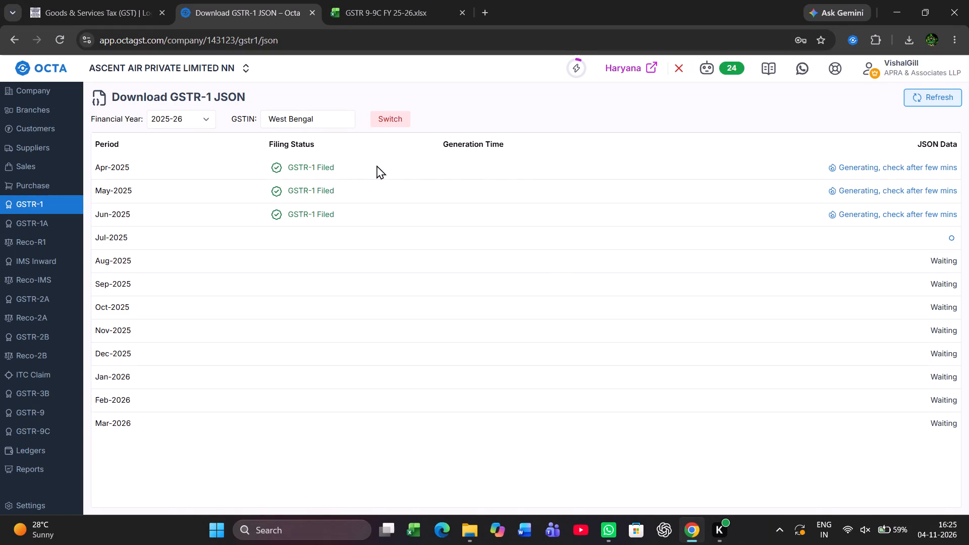
Download all of West Bengal's GSTR-2B JSON files for financial year 2025-26.
left_click(37, 336)
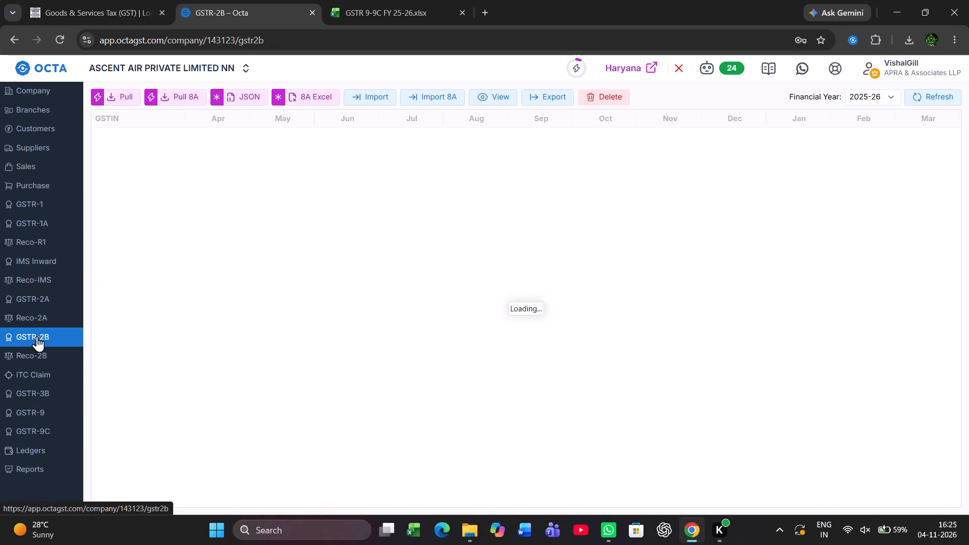
scroll(264, 260, "up", 1)
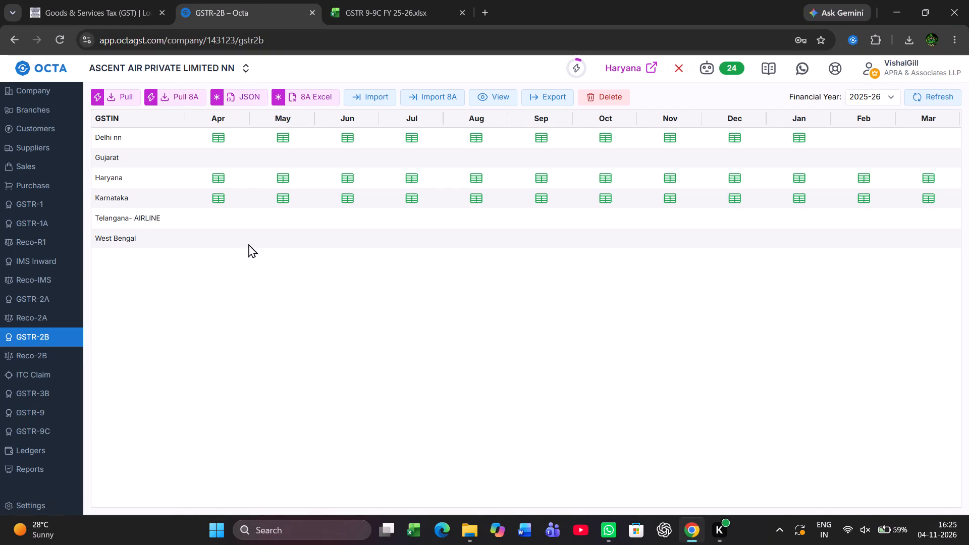
left_click(235, 101)
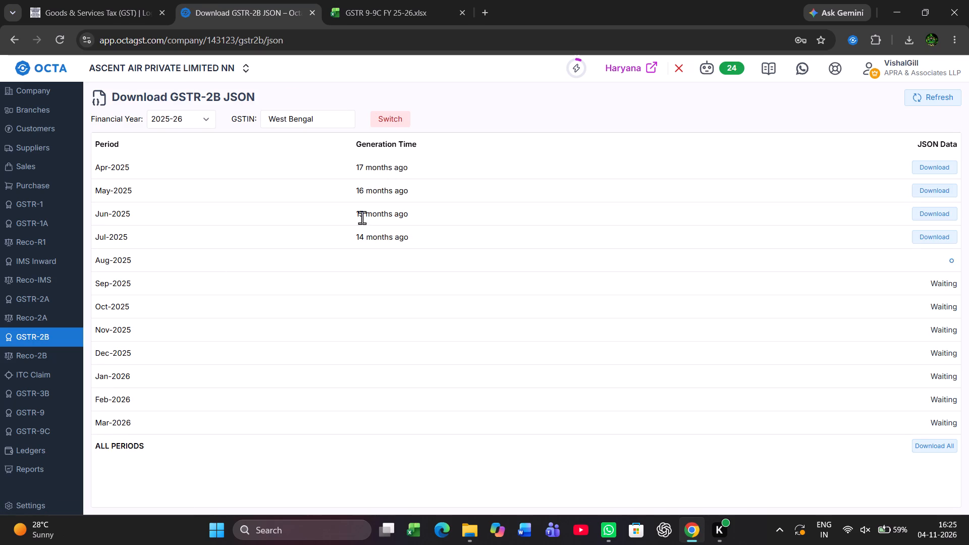
left_click(931, 444)
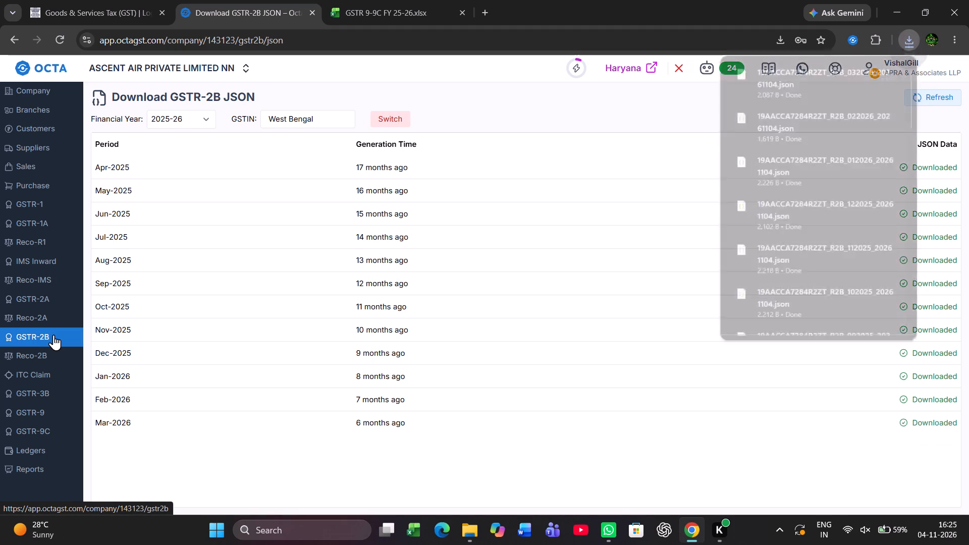
Import West Bengal's twelve Apr-2025 to Mar-2026 GSTR-2B JSON files from Downloads into GSTR-2B and refresh the 2025-26 grid.
left_click(53, 335)
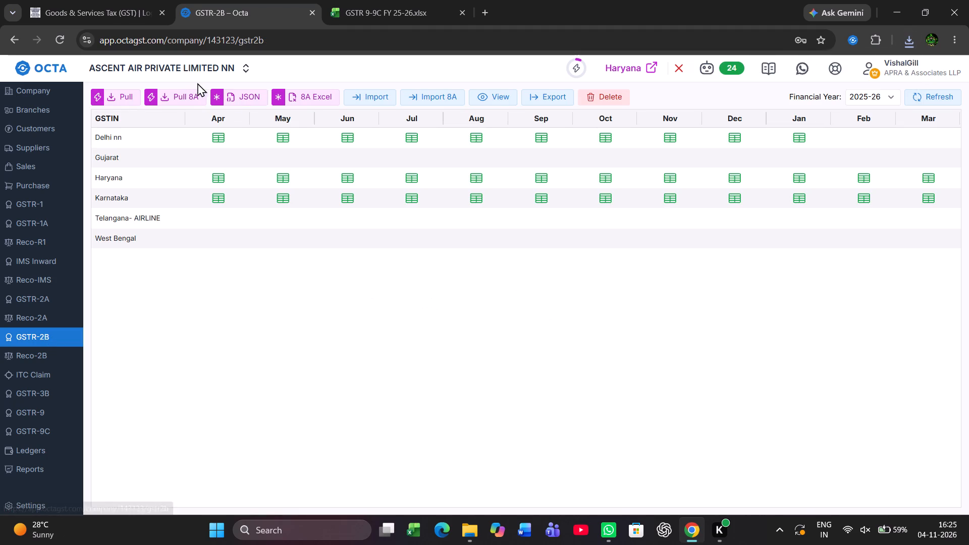
left_click(361, 91)
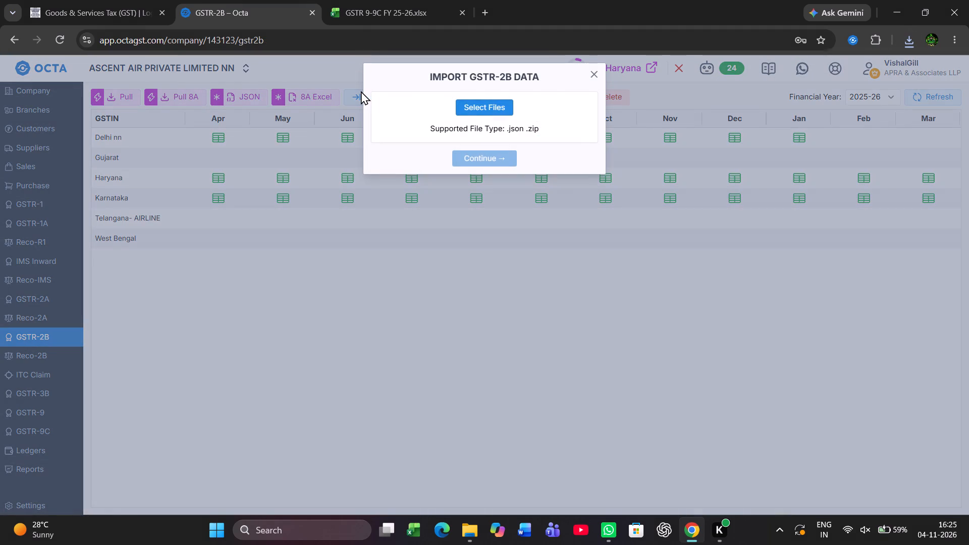
left_click(485, 107)
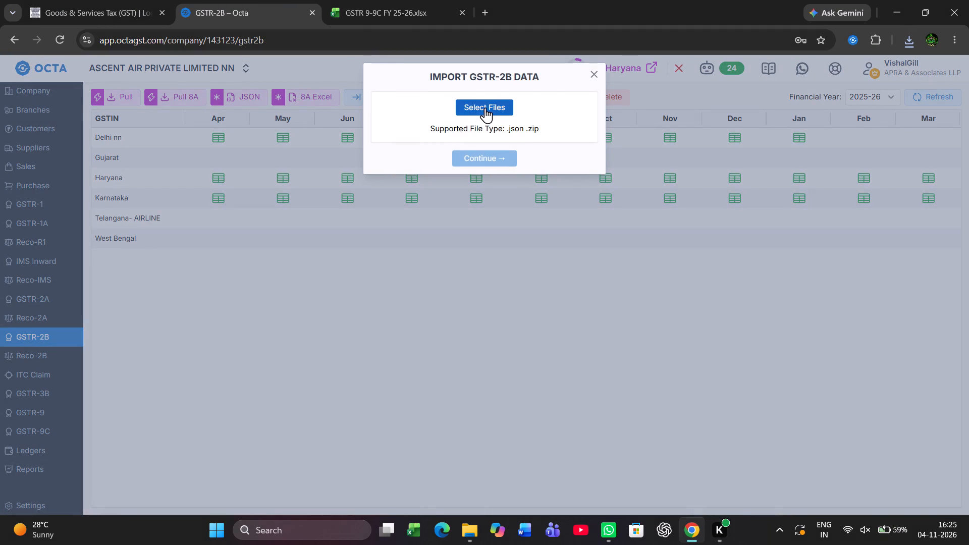
left_click(224, 118)
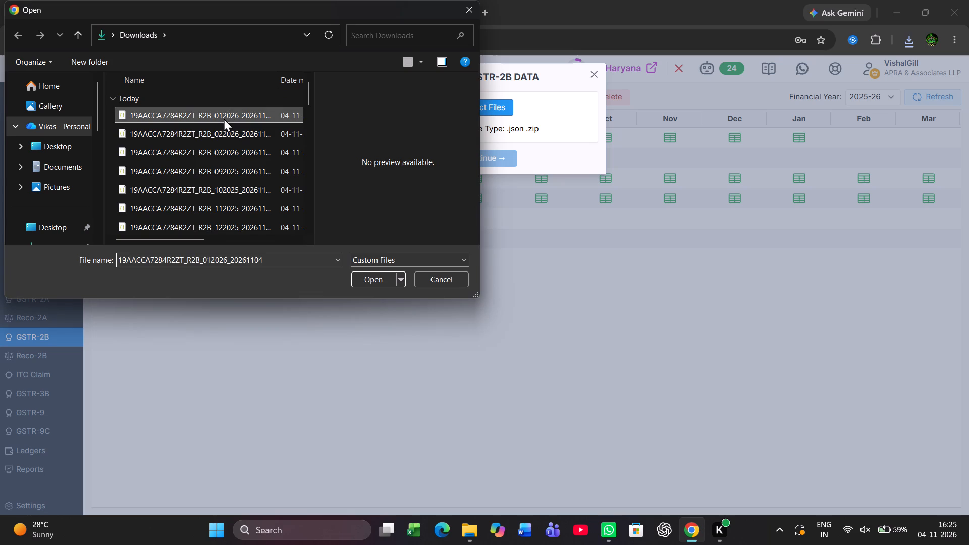
key("shift+Down")
key("shift+Down")
key("shift+Down")
key("shift+Down")
key("shift+Down")
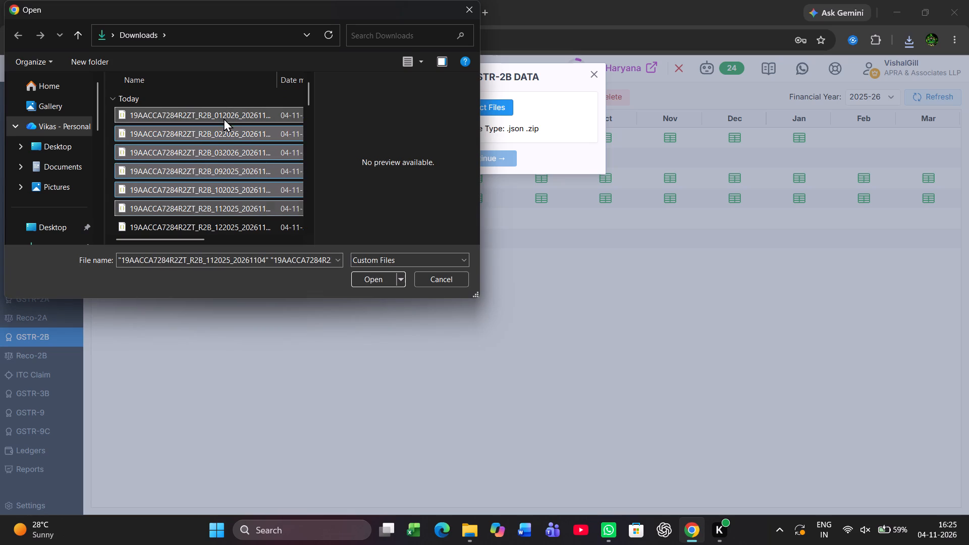
key("shift+Down")
key("shift+Down")
key("shift+Down")
key("shift+Down")
key("shift+Down")
key("shift+Down")
key("shift+Down")
key("shift+Down")
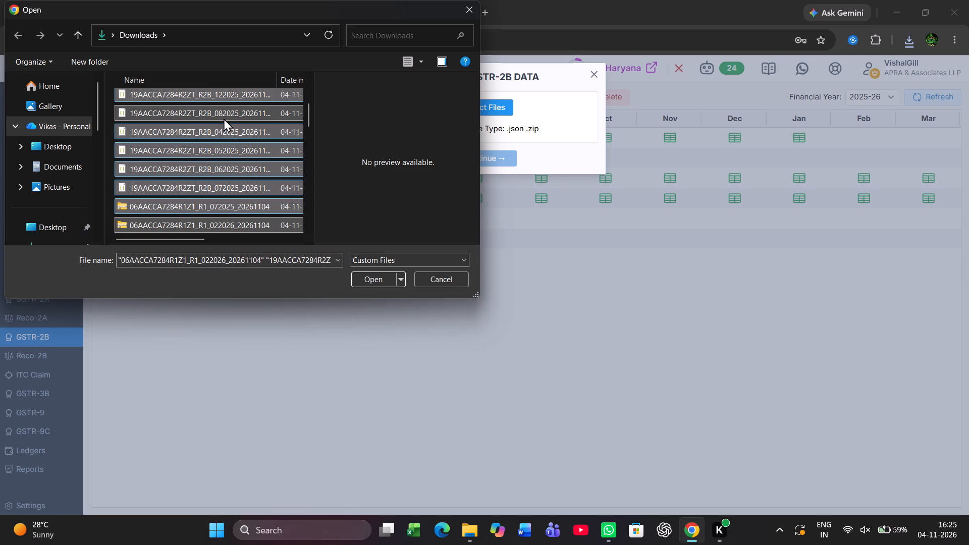
key("Return")
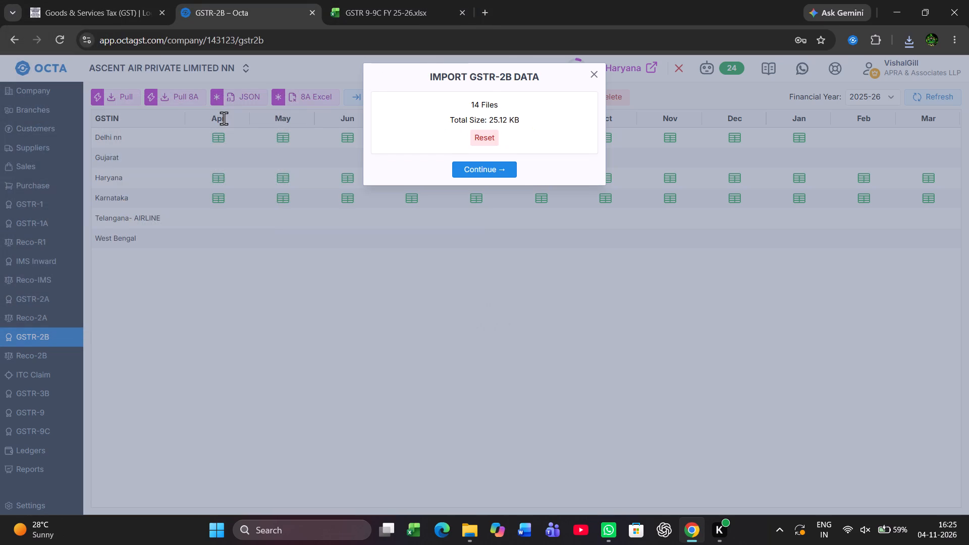
left_click(488, 167)
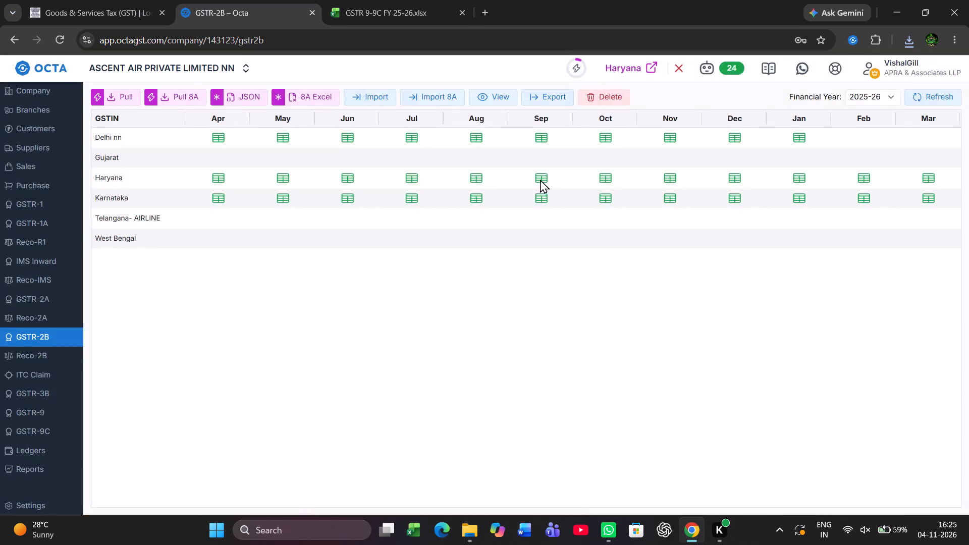
left_click(678, 295)
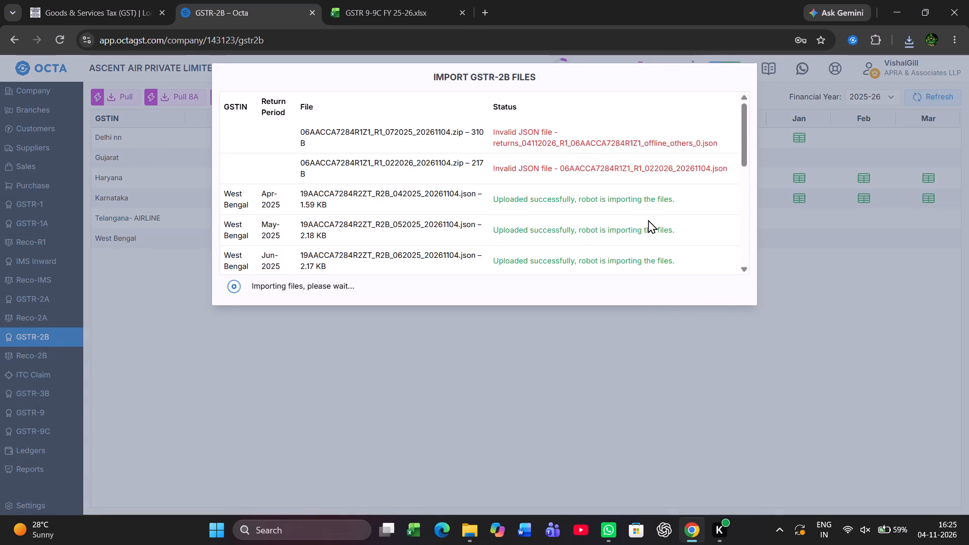
left_click(723, 296)
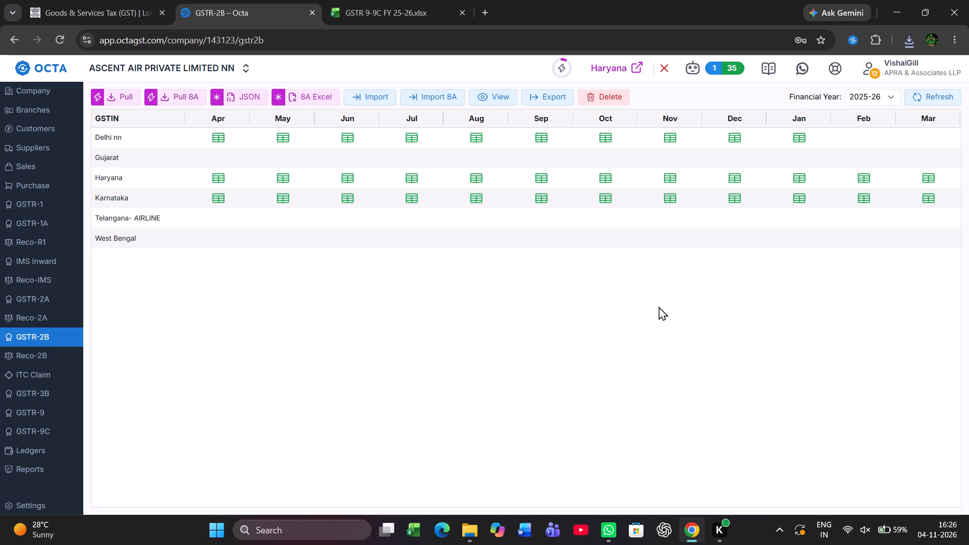
left_click(934, 94)
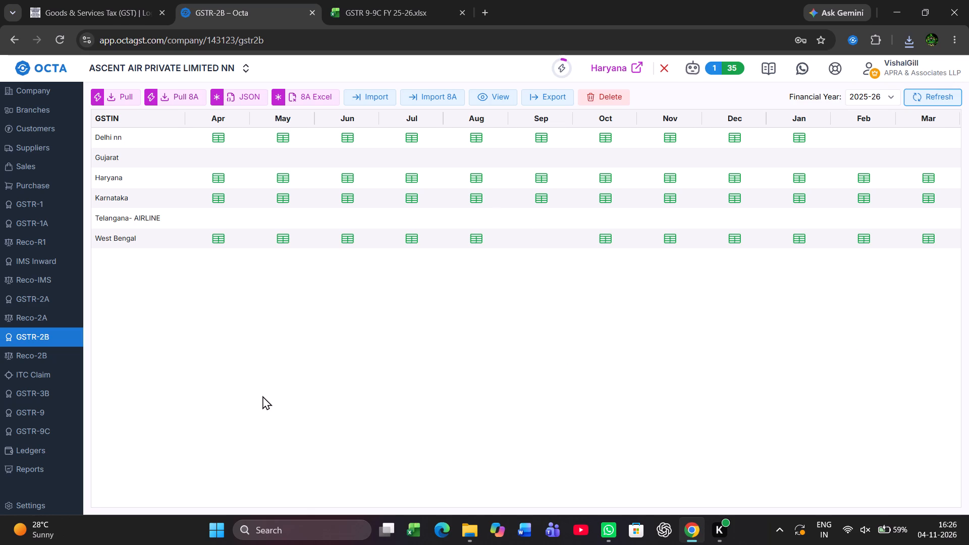
scroll(188, 215, "up", 1)
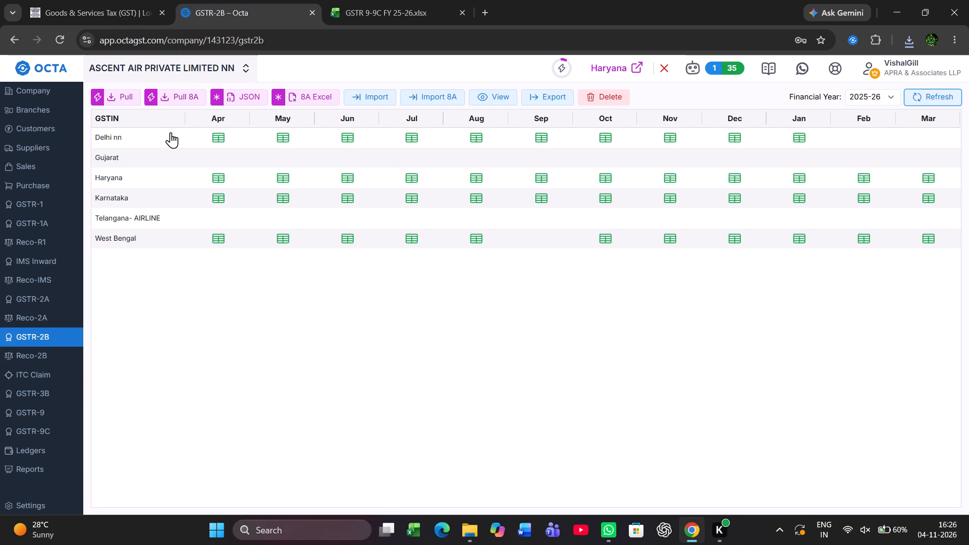
Pull West Bengal's GSTR-3B data from the government portal for periods 04-2025 to 03-2026.
left_click(56, 298)
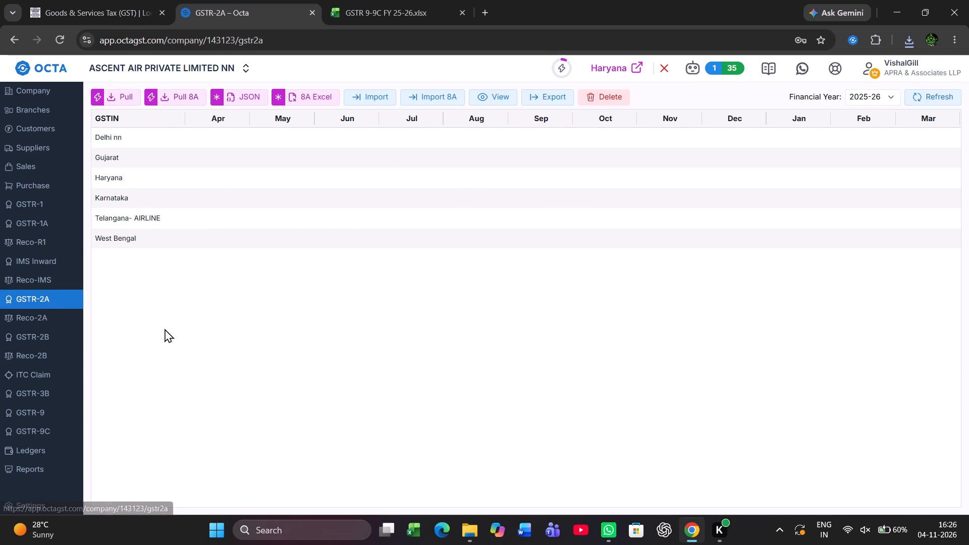
left_click(45, 390)
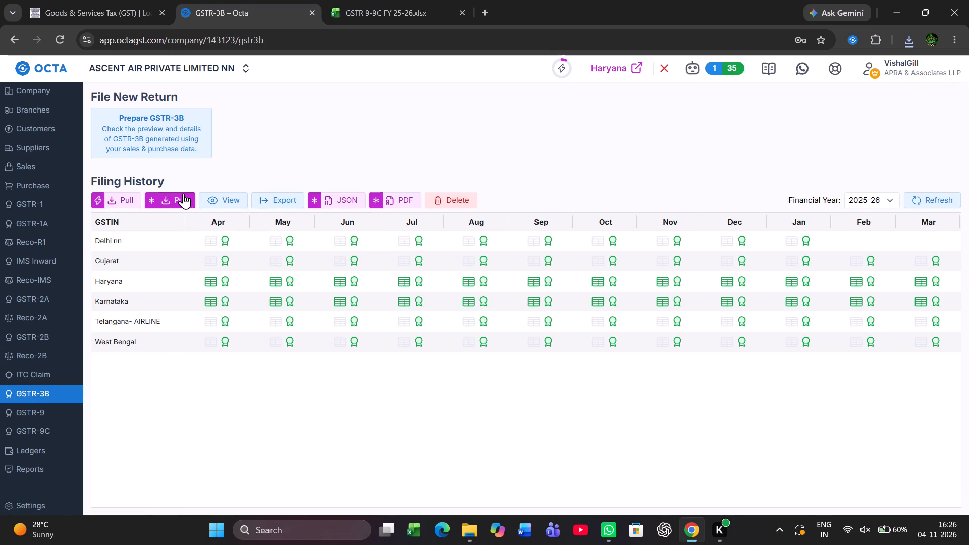
left_click(183, 193)
left_click(554, 145)
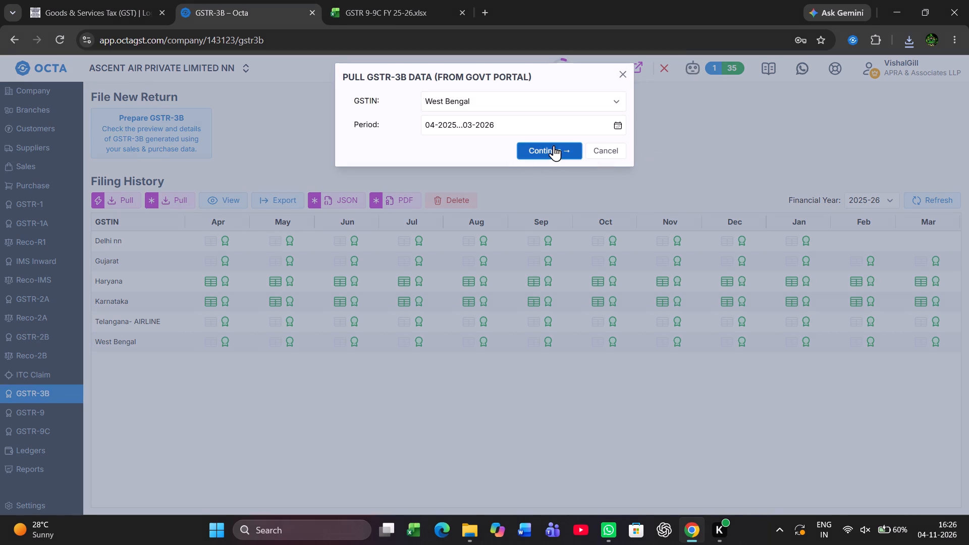
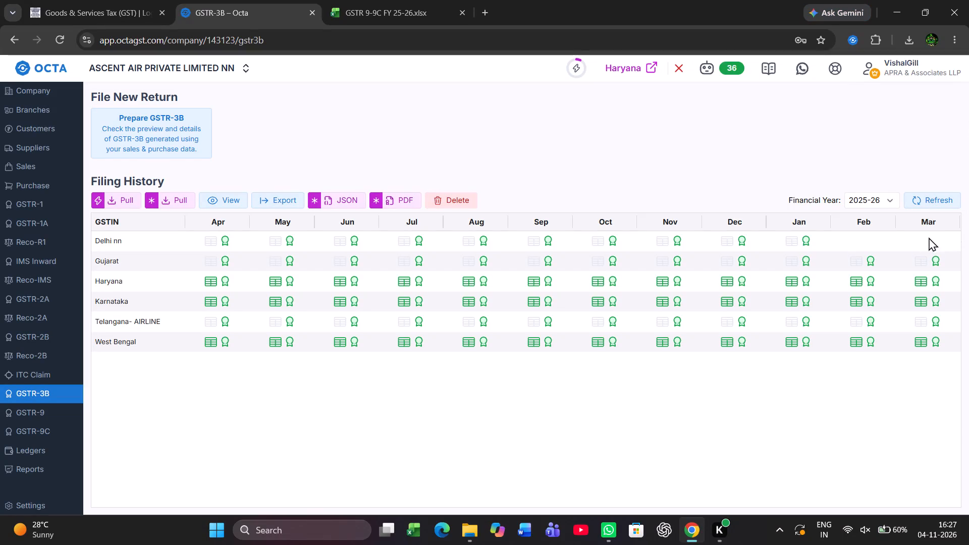
Refresh the 2025-26 GSTR-3B filing history to check West Bengal's pulled data.
left_click(938, 206)
Open West Bengal's GSTR-1 JSON download list for financial year 2025-26 to check the file generation status.
left_click(34, 210)
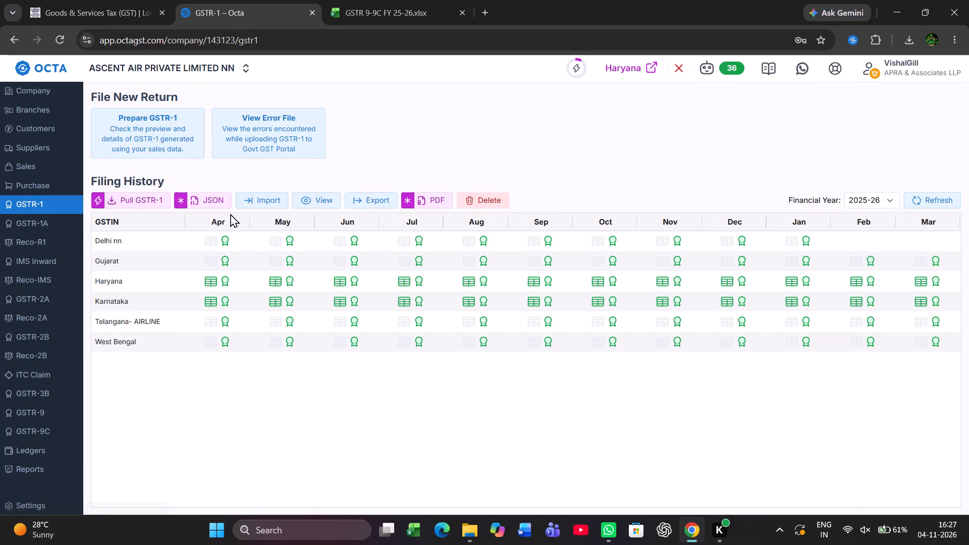
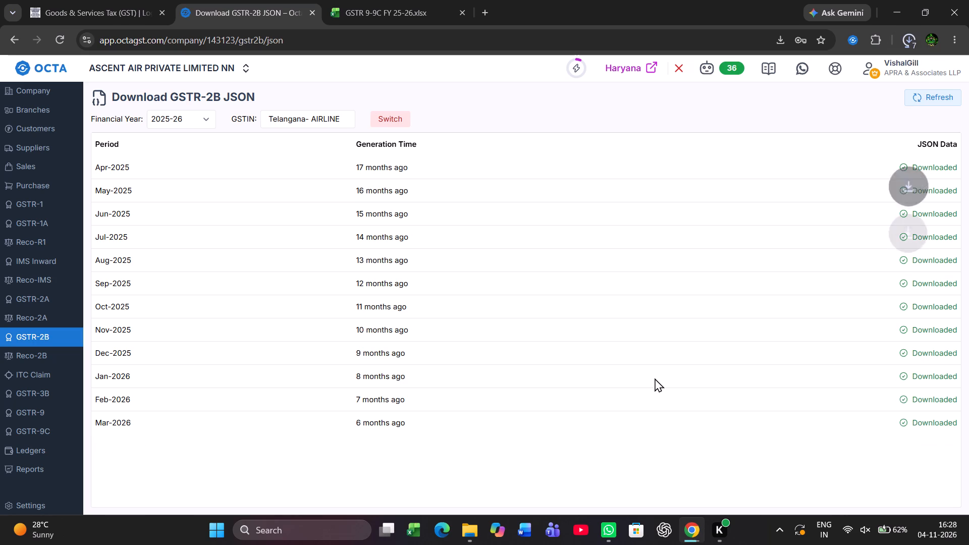
Return from Telangana- AIRLINE's JSON download list to Ascent Air's GSTR-2B overview for all GSTINs.
left_click(47, 338)
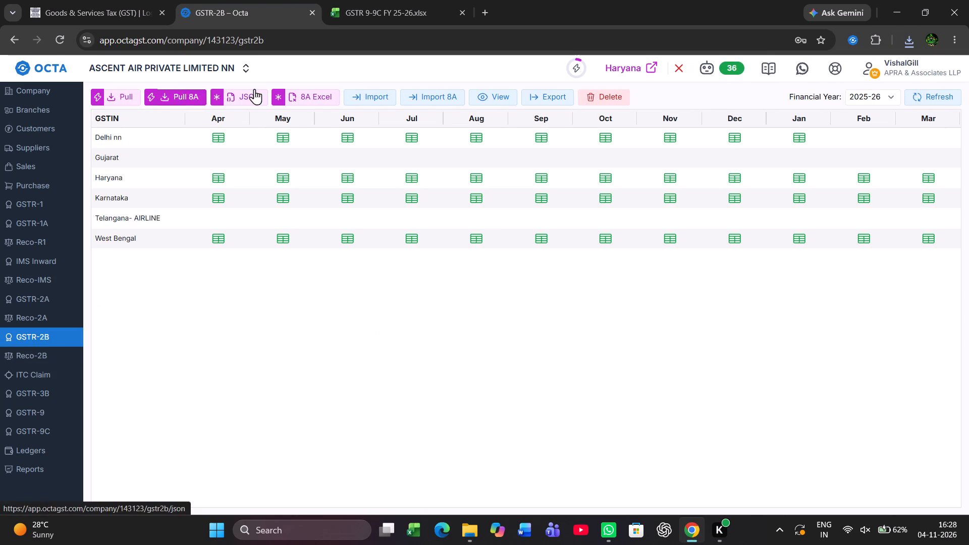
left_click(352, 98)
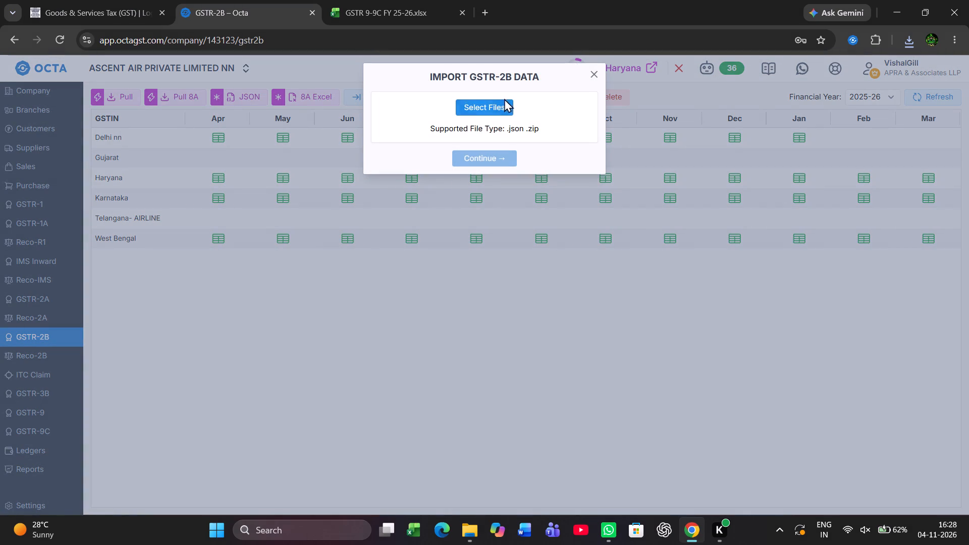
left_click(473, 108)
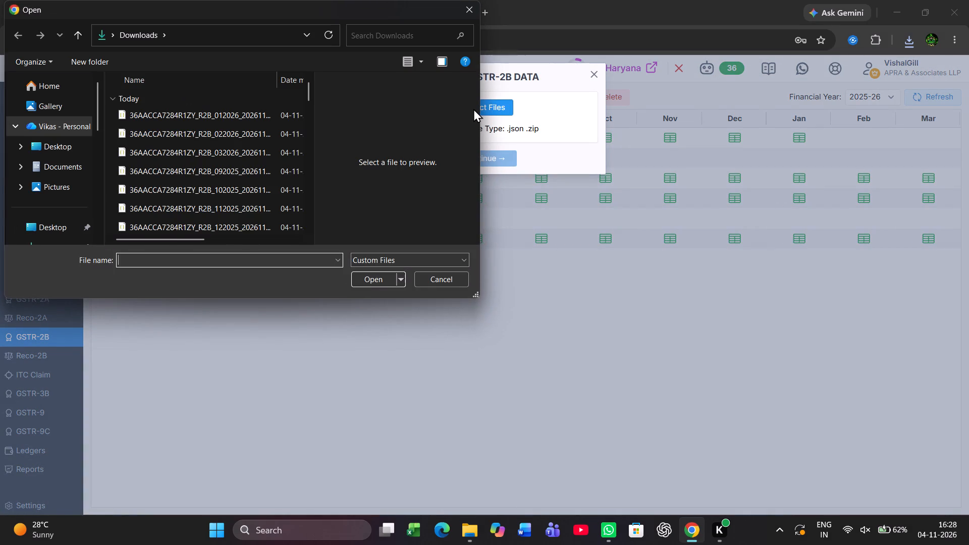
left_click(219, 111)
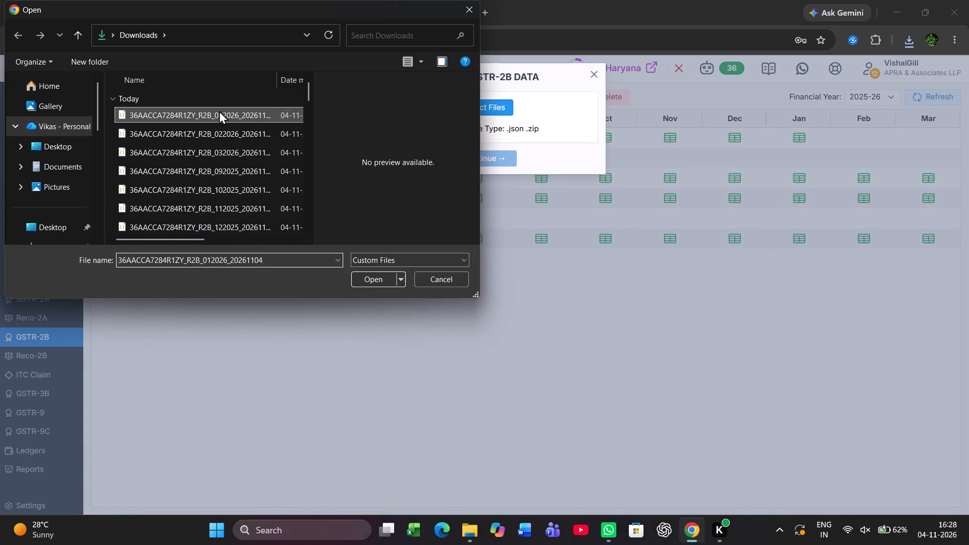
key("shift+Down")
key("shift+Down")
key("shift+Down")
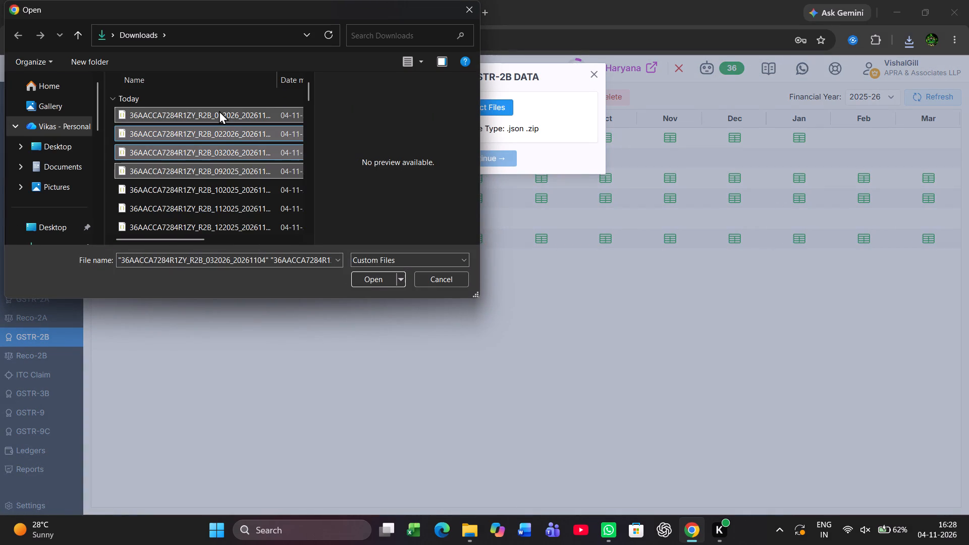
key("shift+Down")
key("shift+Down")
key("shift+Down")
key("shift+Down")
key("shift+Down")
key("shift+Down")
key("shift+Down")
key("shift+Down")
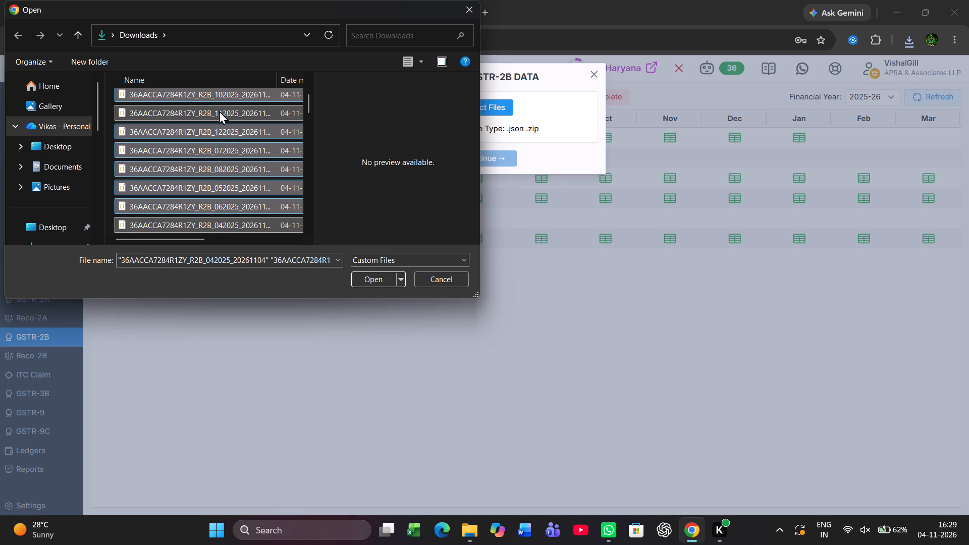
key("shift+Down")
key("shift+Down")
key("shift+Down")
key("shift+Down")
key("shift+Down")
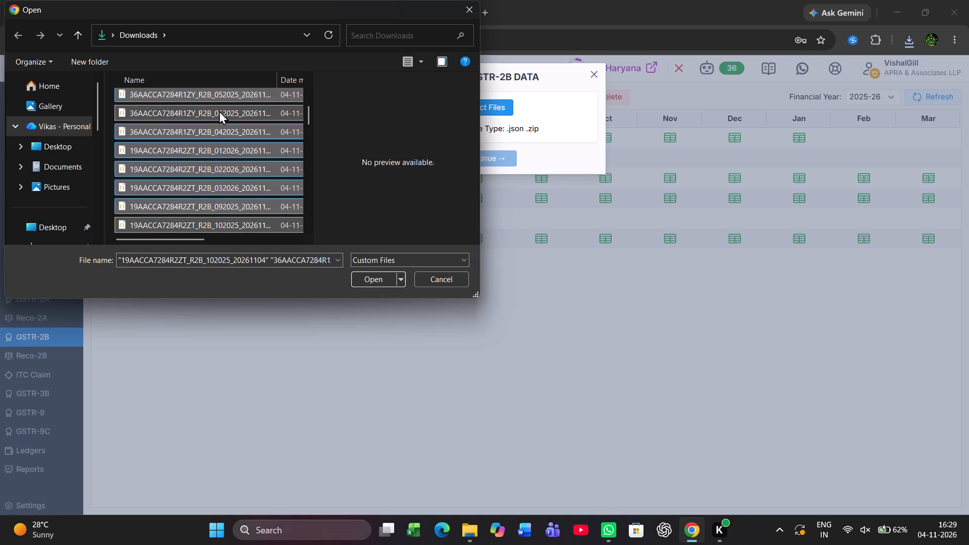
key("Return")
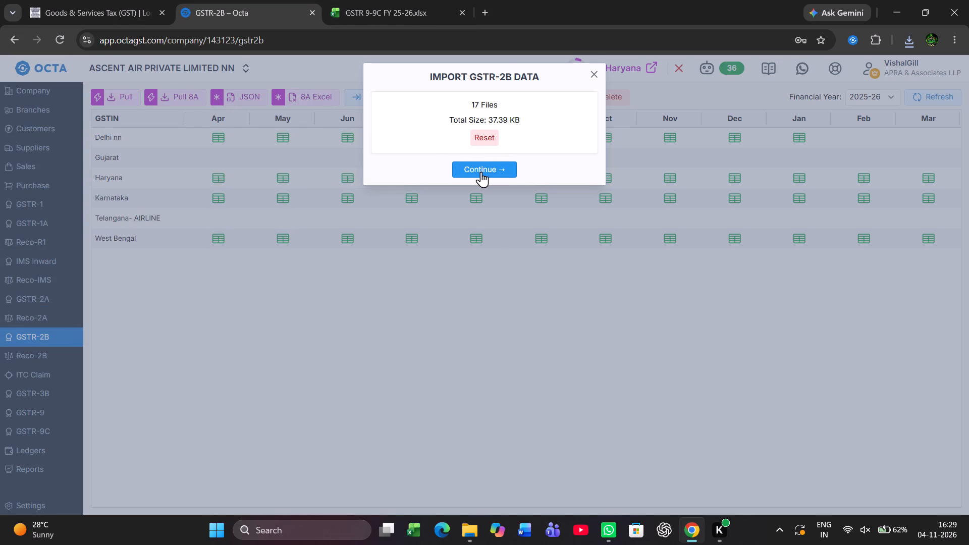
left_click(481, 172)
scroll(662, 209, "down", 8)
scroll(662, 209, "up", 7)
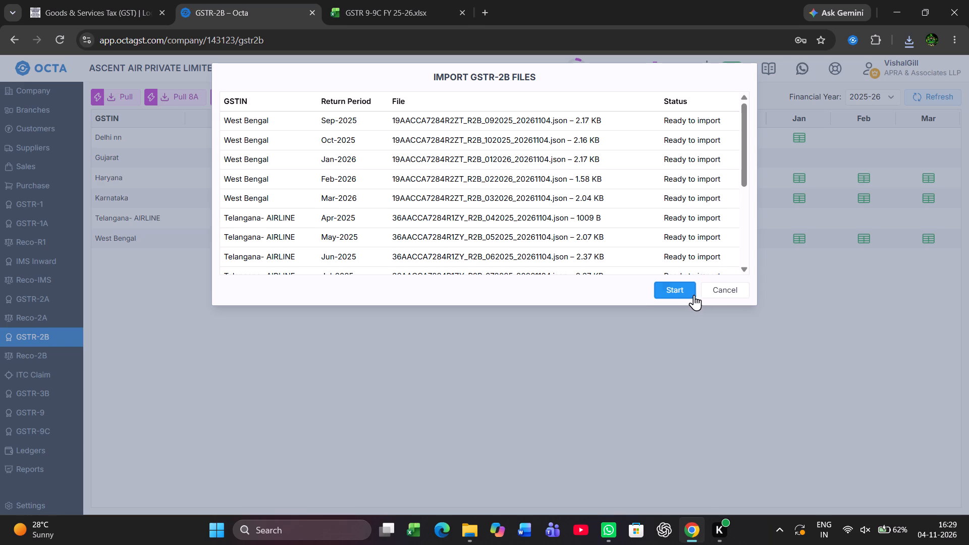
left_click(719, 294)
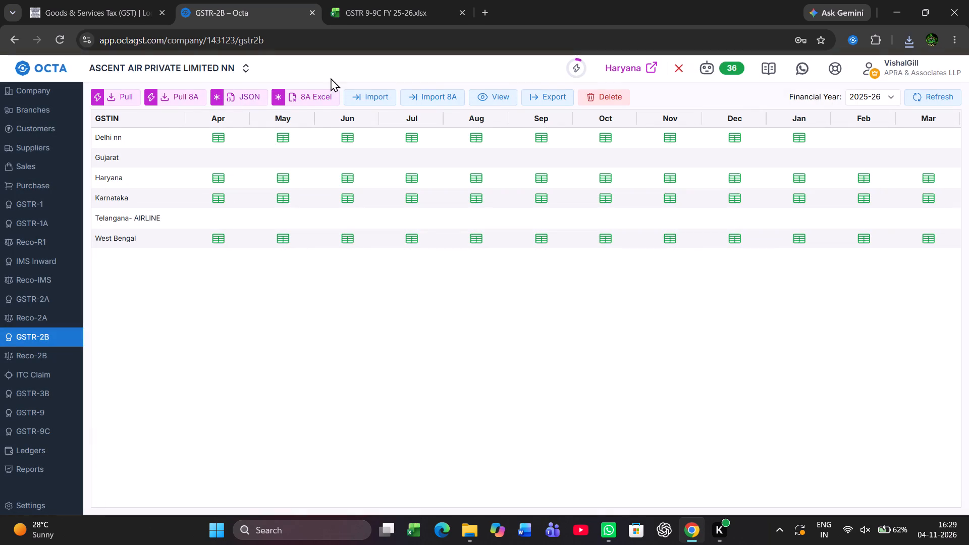
Import only the 12 downloaded Telangana- AIRLINE GSTR-2B JSON files, covering Apr-2025 to Mar-2026, from the Downloads folder.
left_click(361, 94)
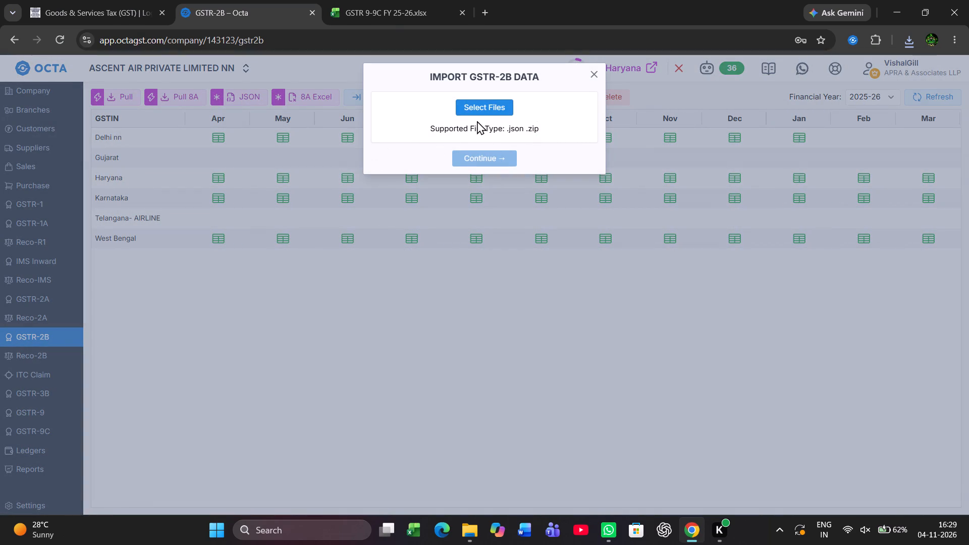
left_click(480, 115)
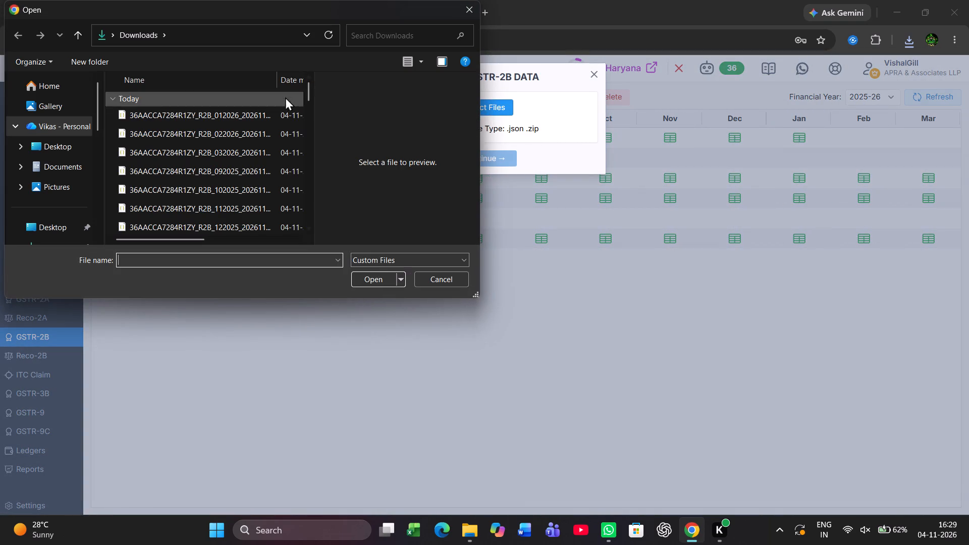
left_click(242, 114)
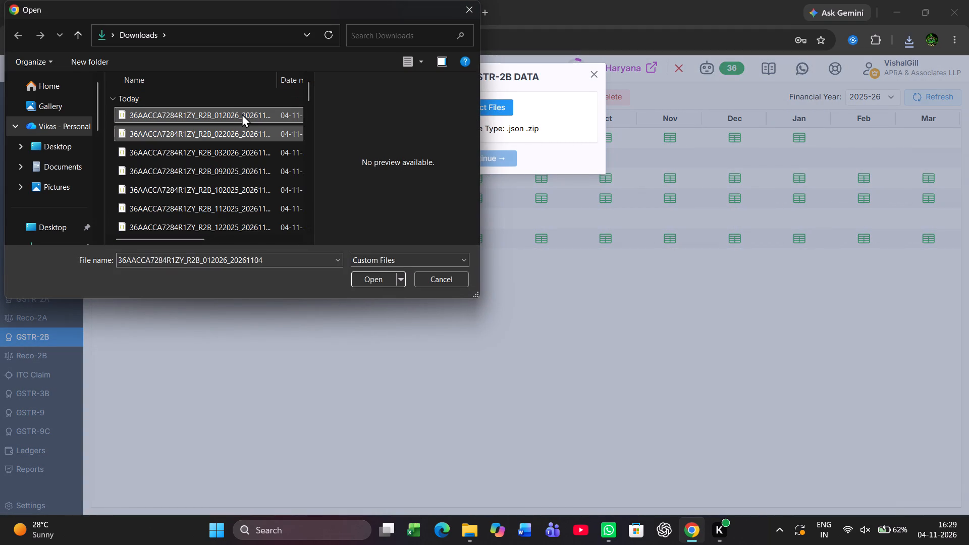
key("shift+Down")
key("shift+Down")
key("shift+Down")
key("shift+Down")
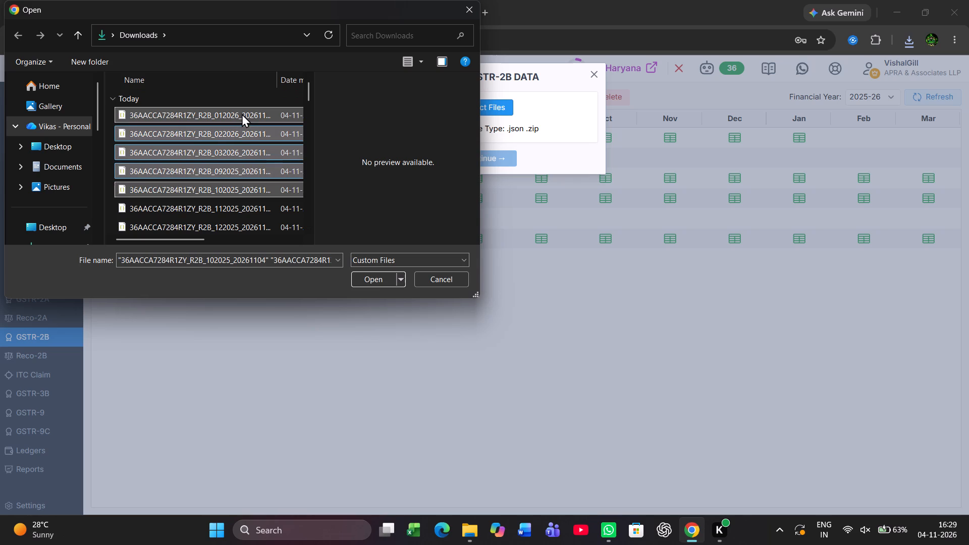
key("shift+Down")
key("shift+Down")
key("shift+Down")
key("shift+Down")
key("shift+Down")
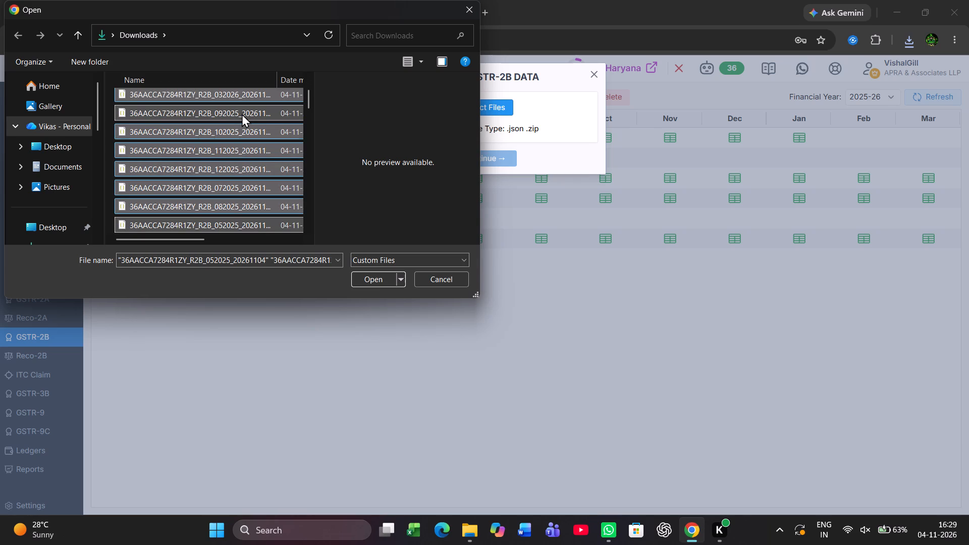
key("shift+Down")
key("shift+Down")
key("Return")
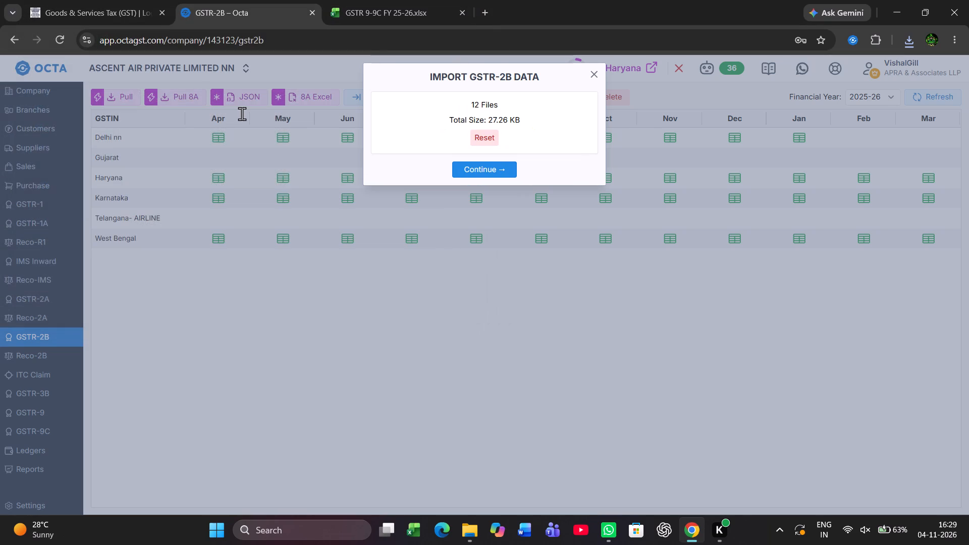
left_click(486, 173)
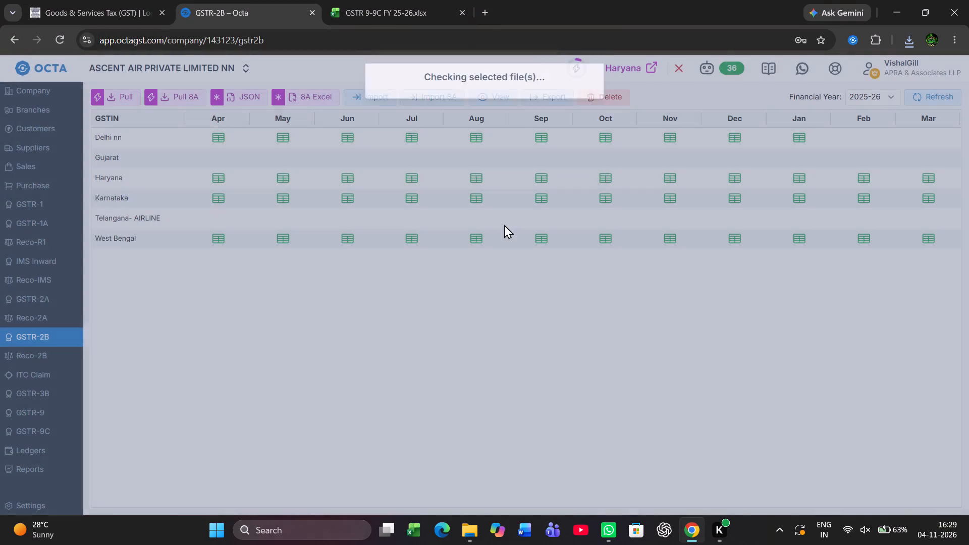
scroll(492, 212, "down", 4)
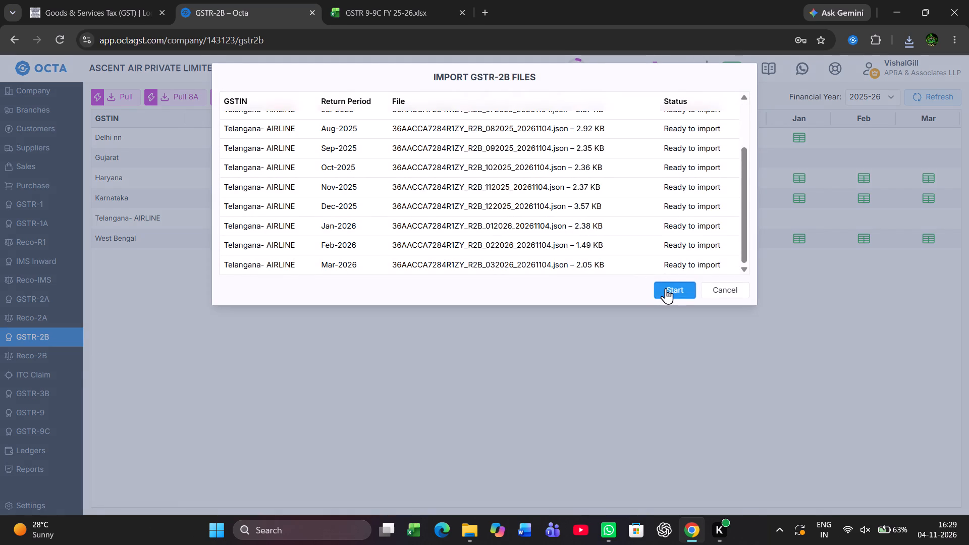
left_click(666, 288)
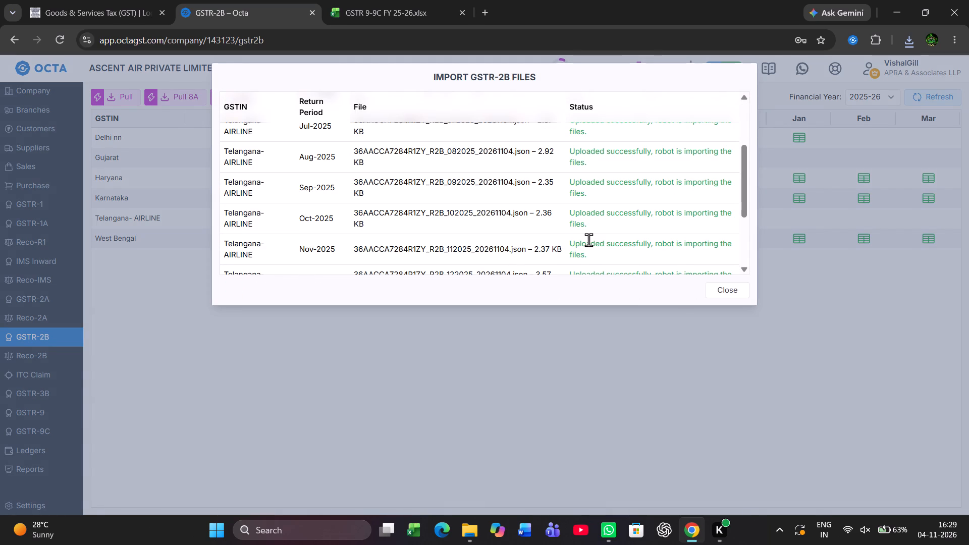
left_click(735, 286)
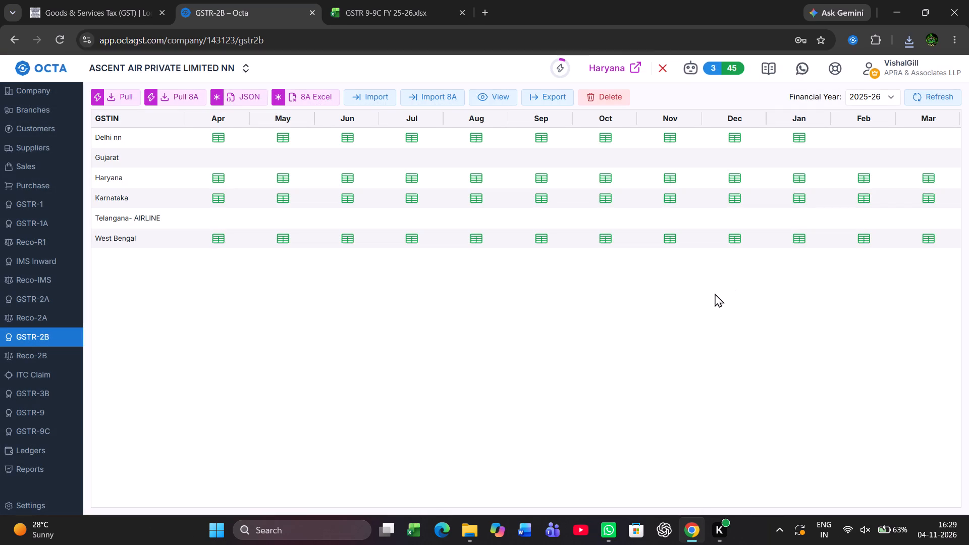
Refresh the 2025-26 GSTR-2B overview to check which Telangana- AIRLINE months have been imported.
left_click(916, 89)
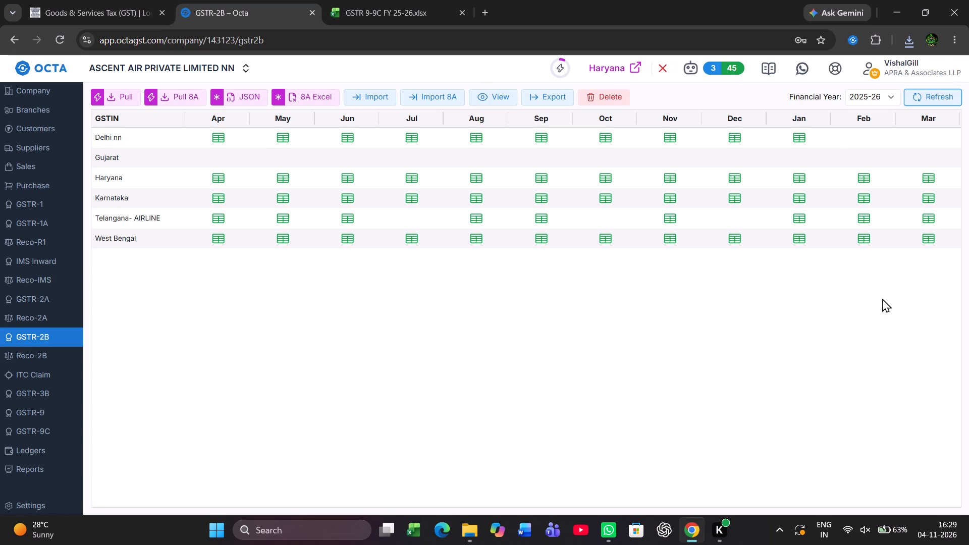
left_click(942, 99)
triple_click(942, 99)
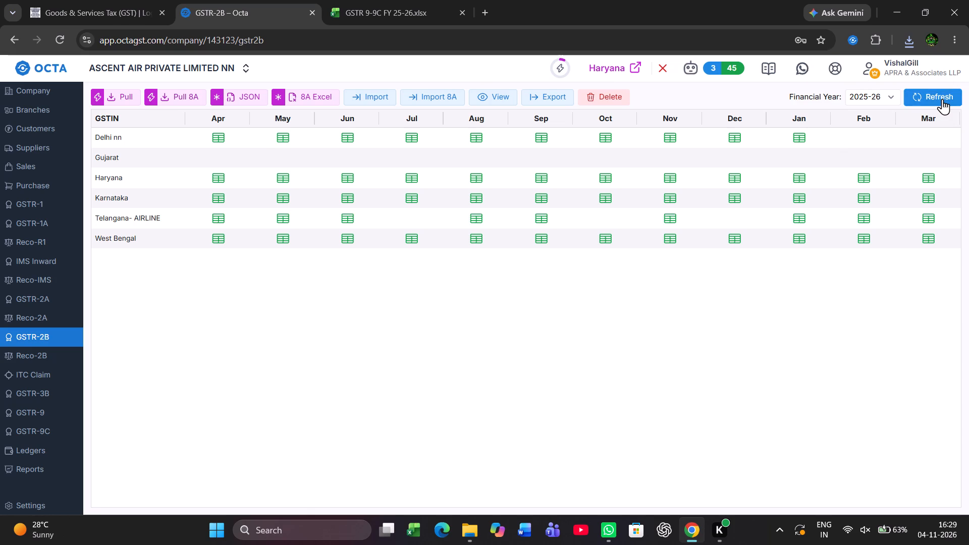
triple_click(942, 99)
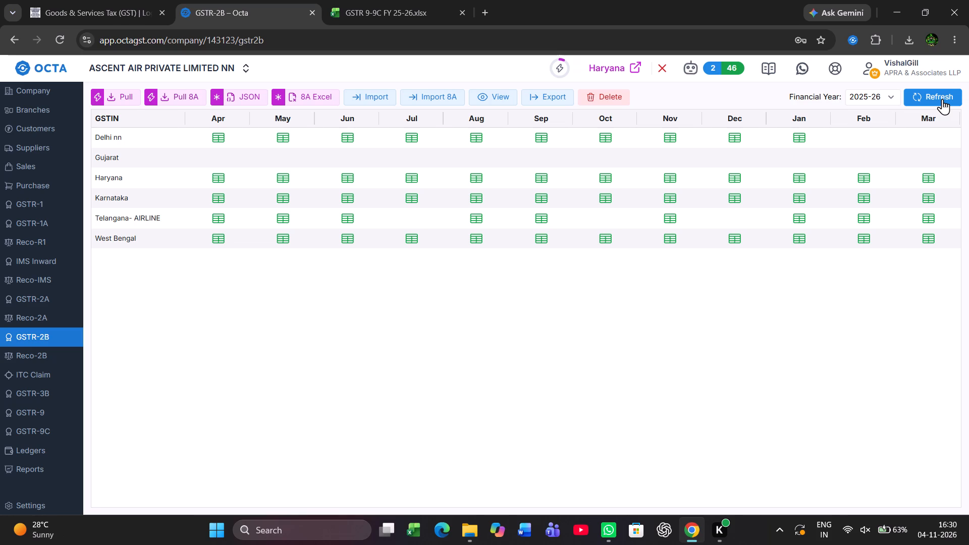
left_click(942, 99)
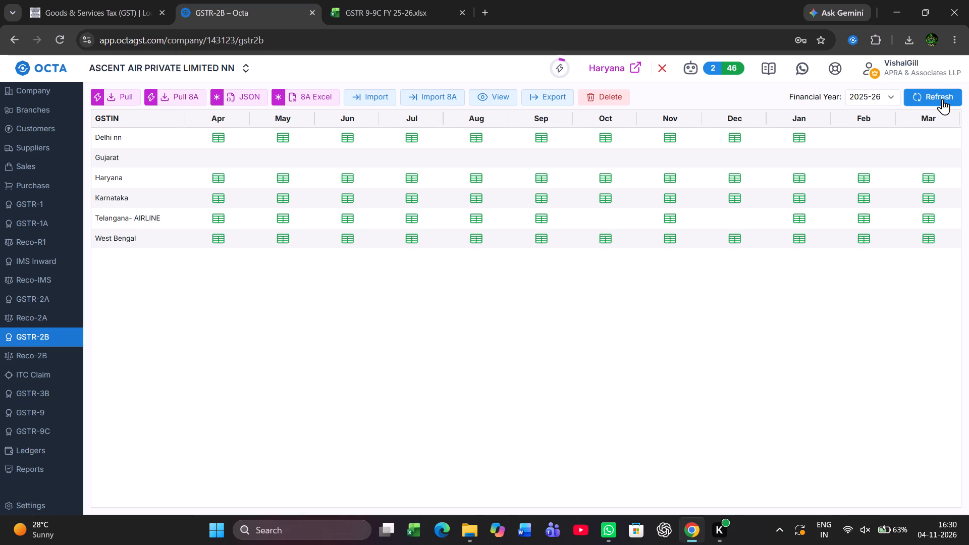
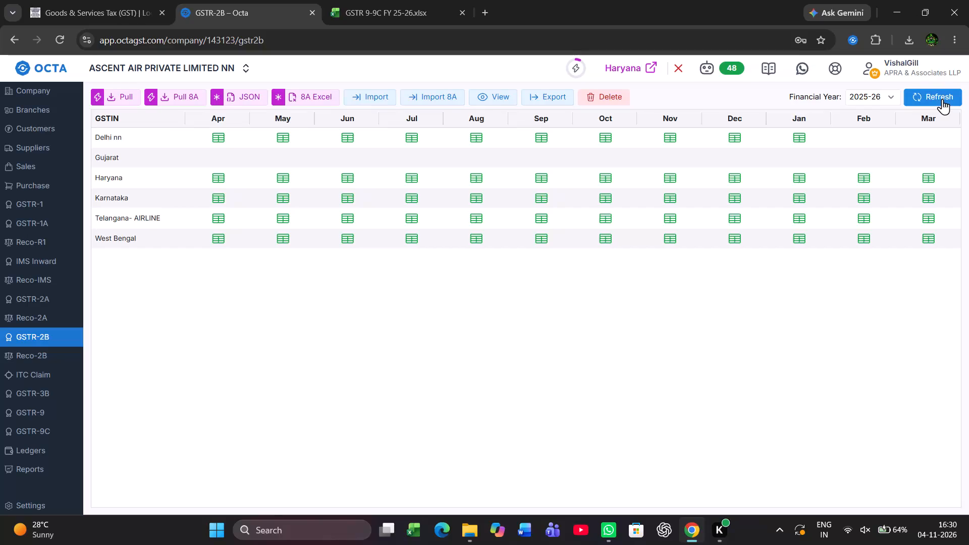
Refresh the 2025-26 GSTR-2B overview again to check the Telangana- AIRLINE months.
left_click(942, 99)
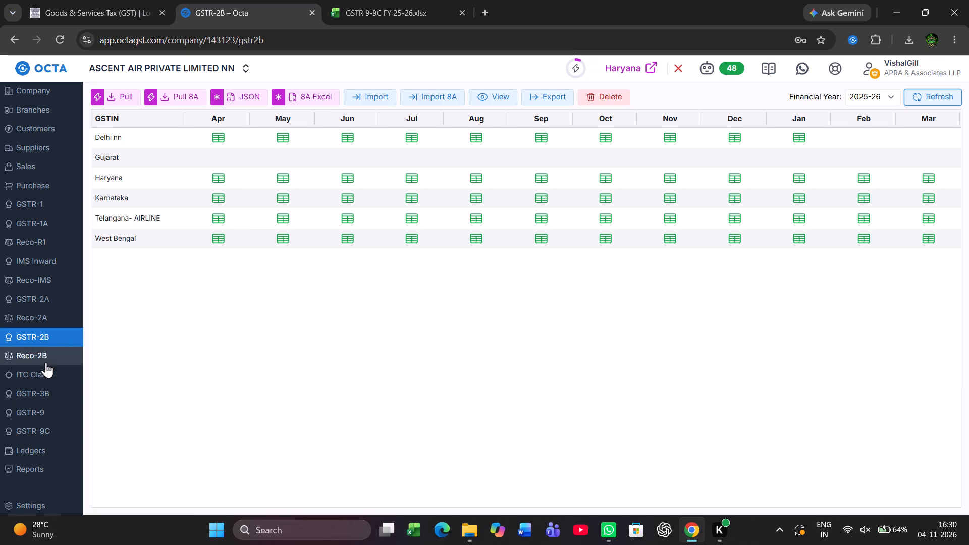
Pull GSTR-3B data from the government portal for Telangana- AIRLINE, covering 04-2025 to 03-2026.
left_click(49, 393)
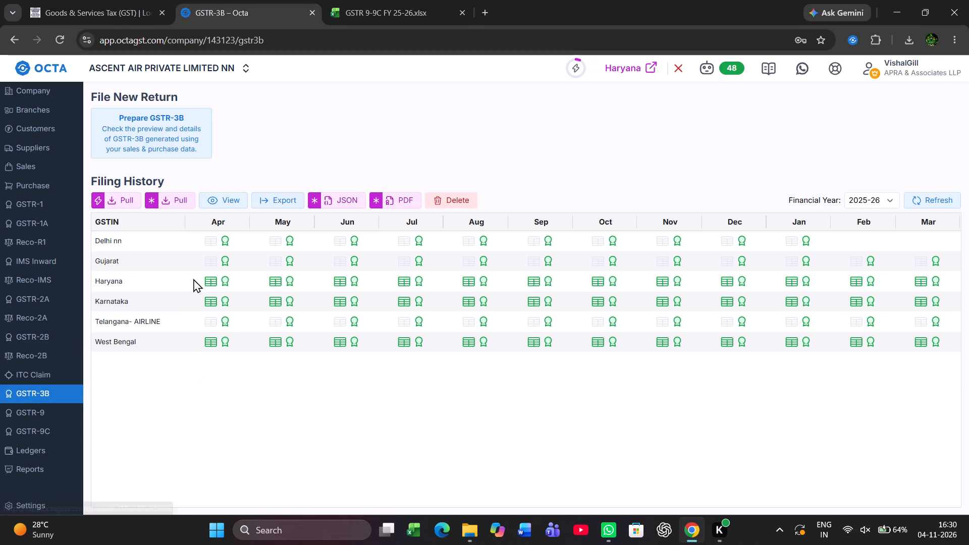
left_click(189, 203)
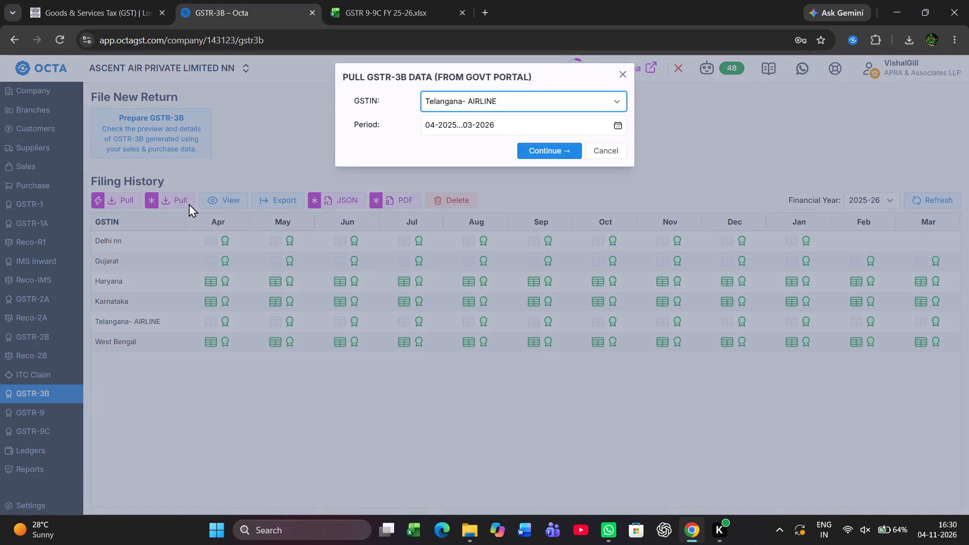
left_click(541, 156)
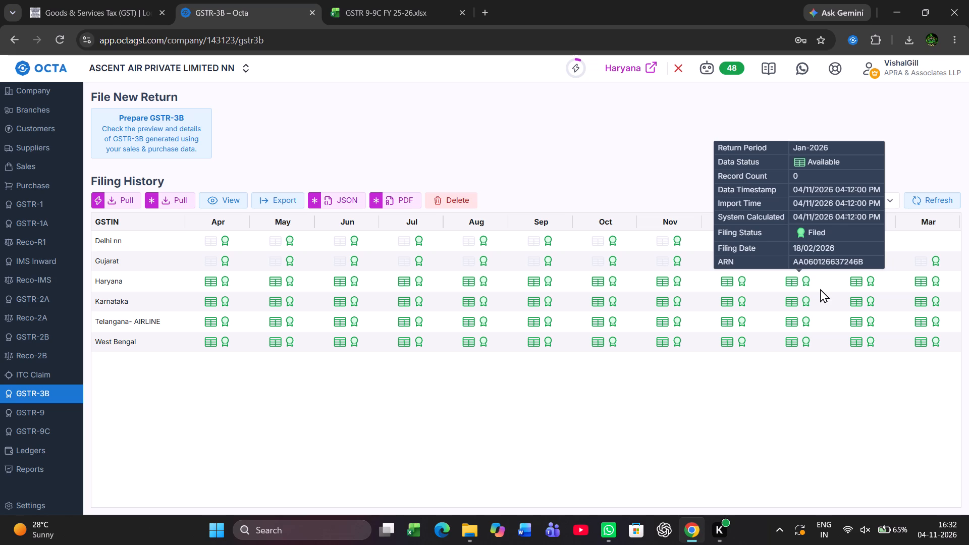
left_click(695, 408)
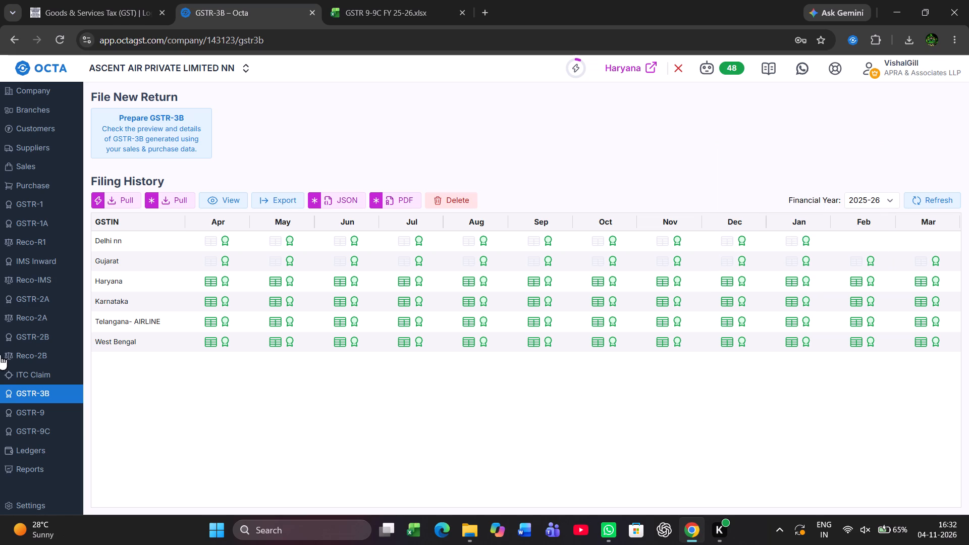
Start generating the 2025-26 GSTR-1 JSON files for Telangana- AIRLINE.
left_click(46, 201)
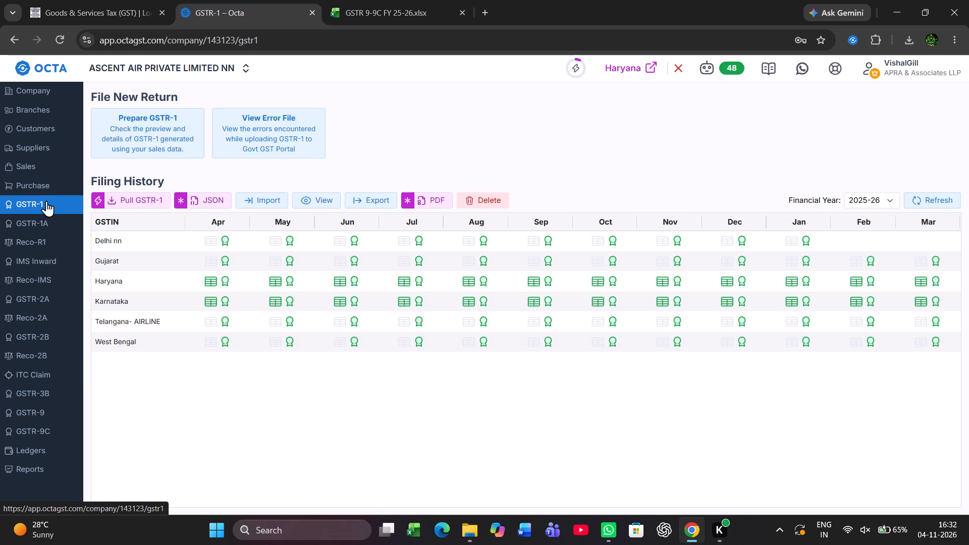
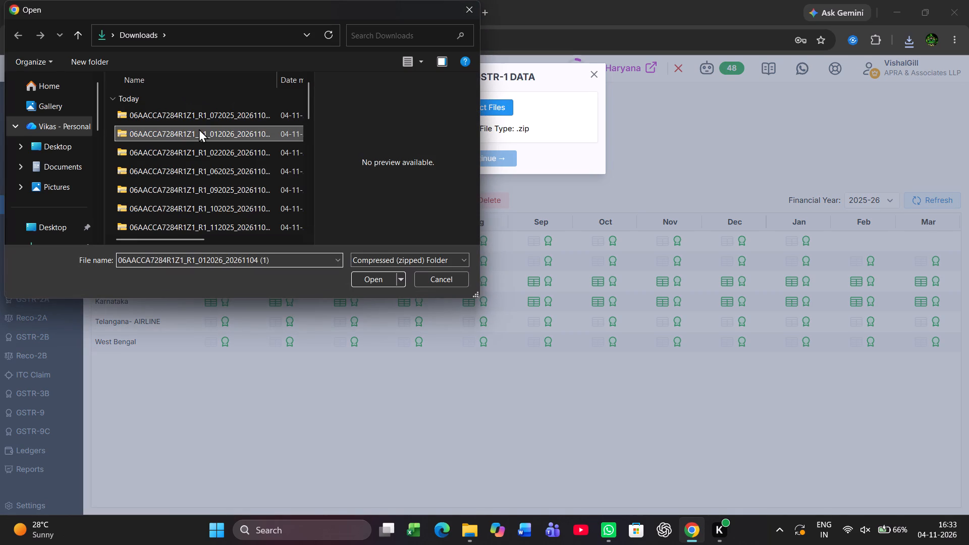
Load the 17 downloaded Haryana GSTR-1 zip files, from 072025 (1) through 102025, from Downloads for import.
key("Up")
key("shift+Down")
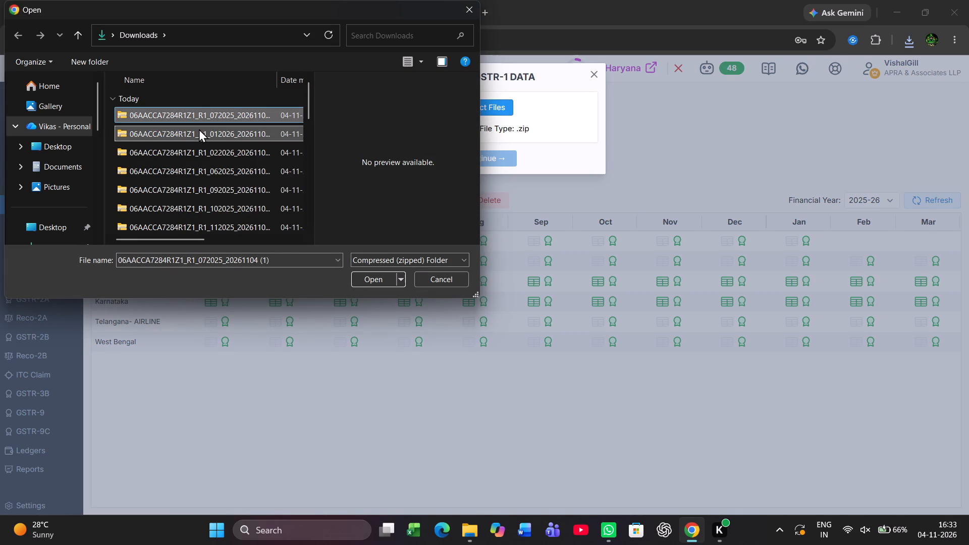
key("shift+Down")
key("shift+Down")
key("shift+Down")
key("shift+Down")
key("shift+Down")
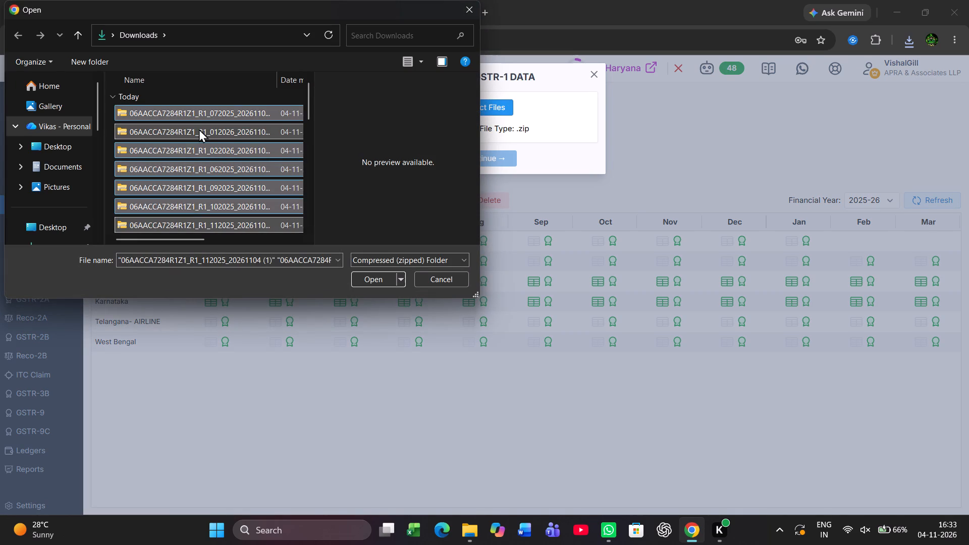
key("shift+Down")
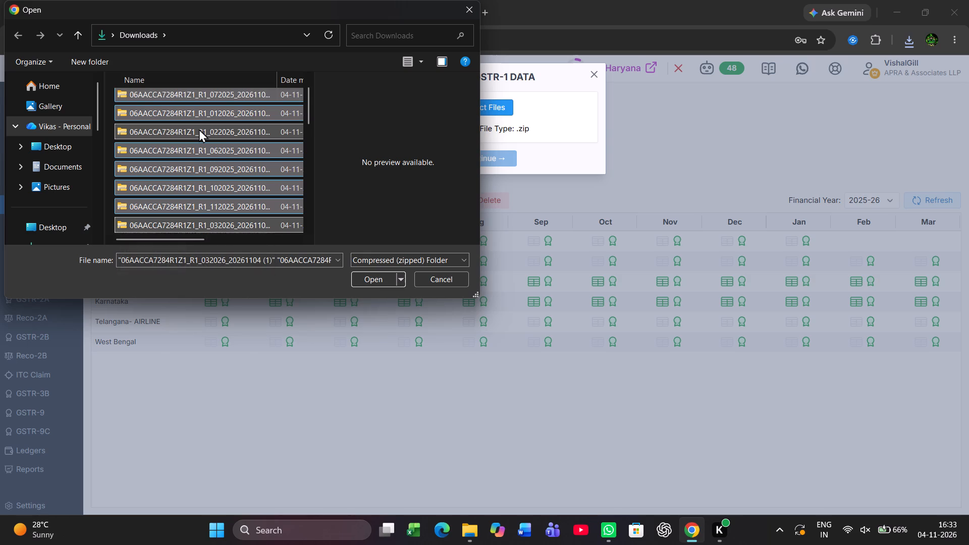
key("shift+Down")
key("shift+Down")
key("shift+Down")
key("shift+Down")
key("shift+Down")
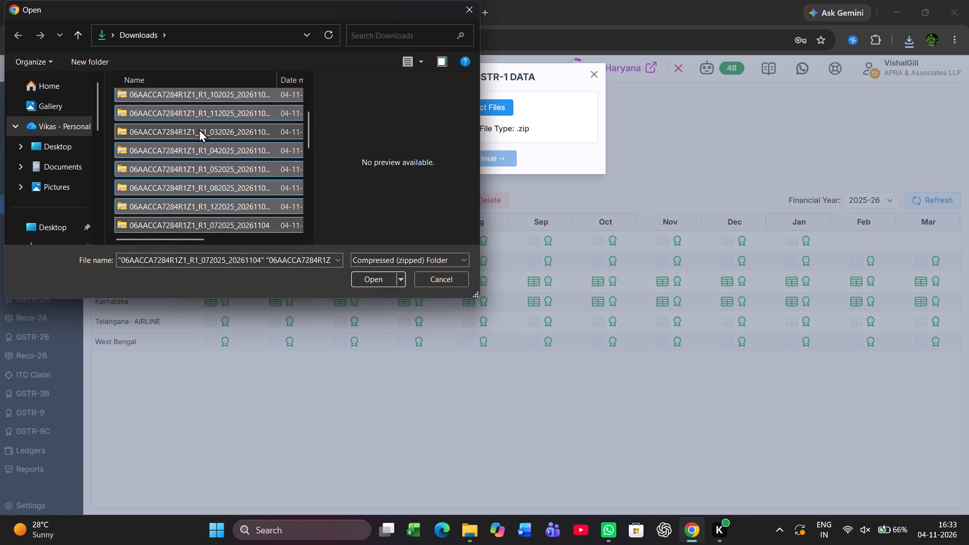
key("shift+Down")
key("shift+Down")
key("shift+Down")
key("shift+Down")
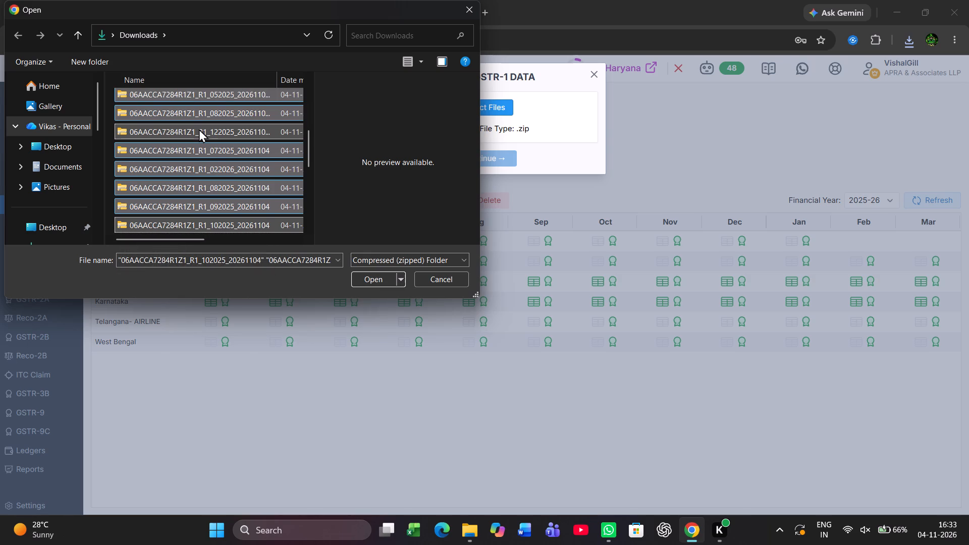
key("Return")
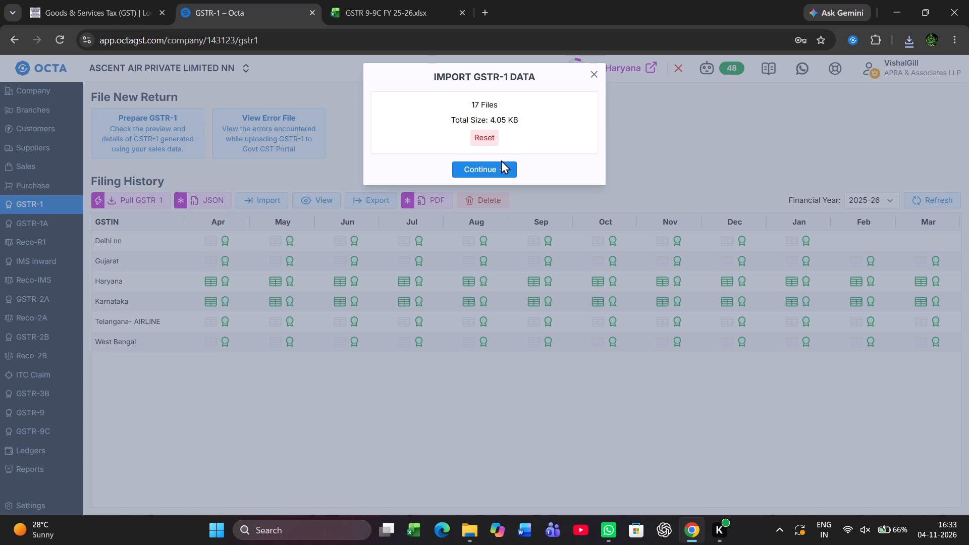
Review the listed Haryana GSTR-1 files for Apr-2025 to Mar-2026, run their import, and close the import window.
left_click_drag(501, 160, 493, 166)
left_click(493, 166)
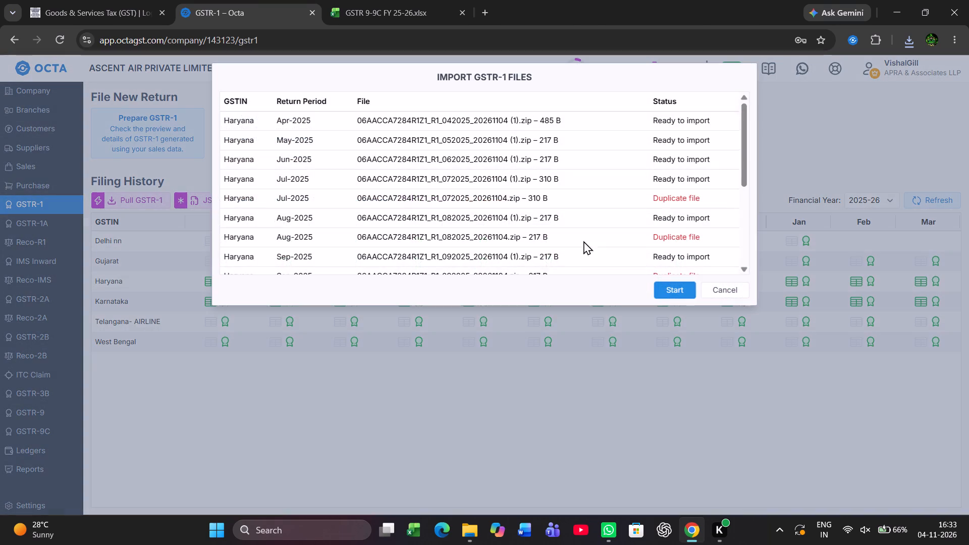
scroll(609, 211, "down", 5)
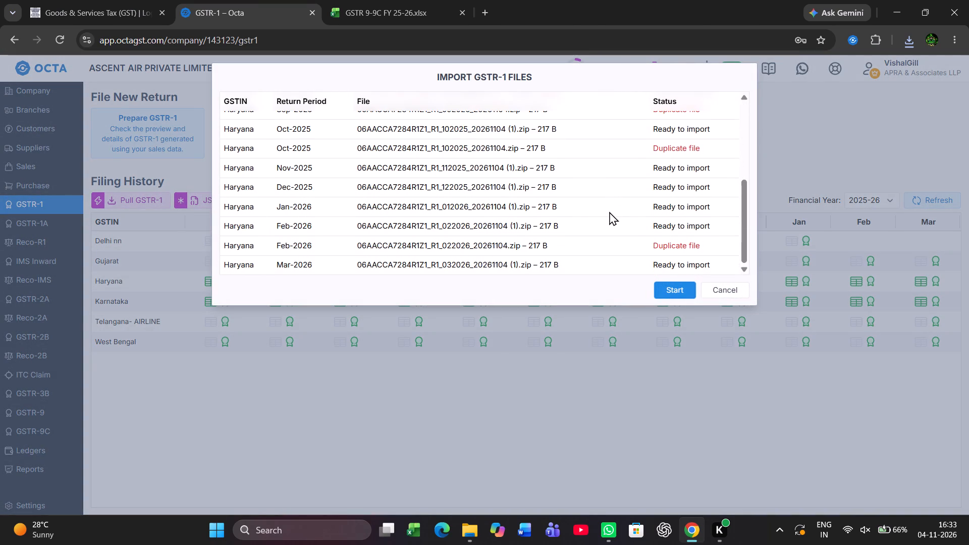
scroll(609, 211, "down", 2)
scroll(609, 211, "up", 4)
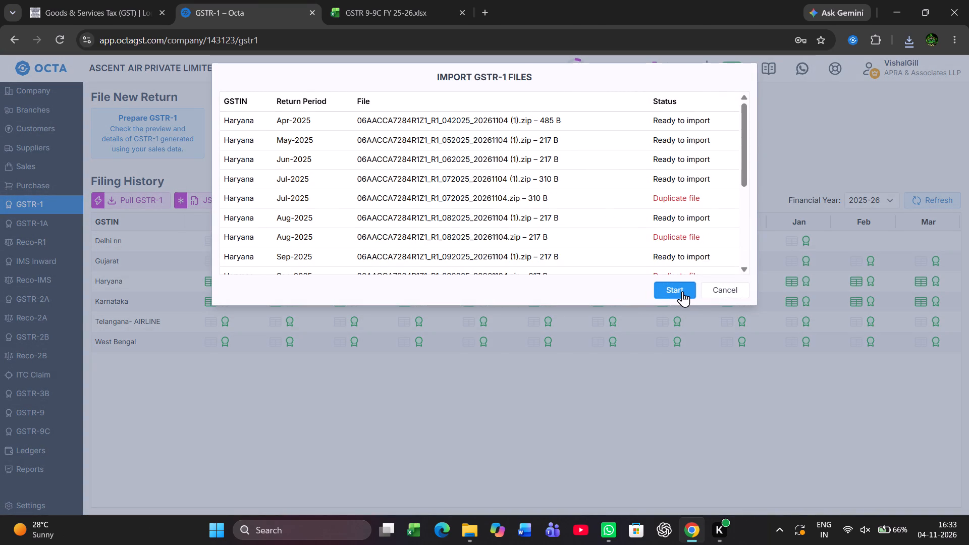
left_click(682, 291)
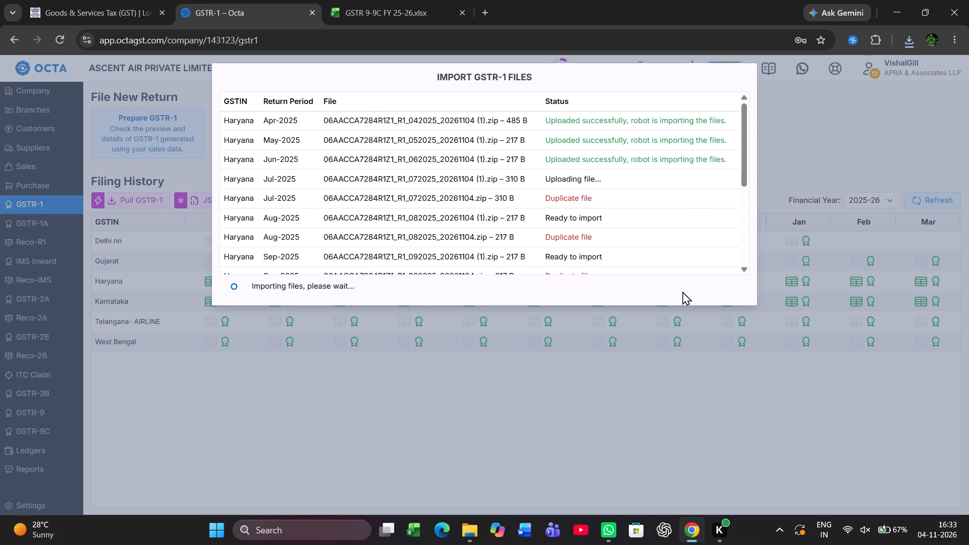
scroll(545, 189, "down", 2)
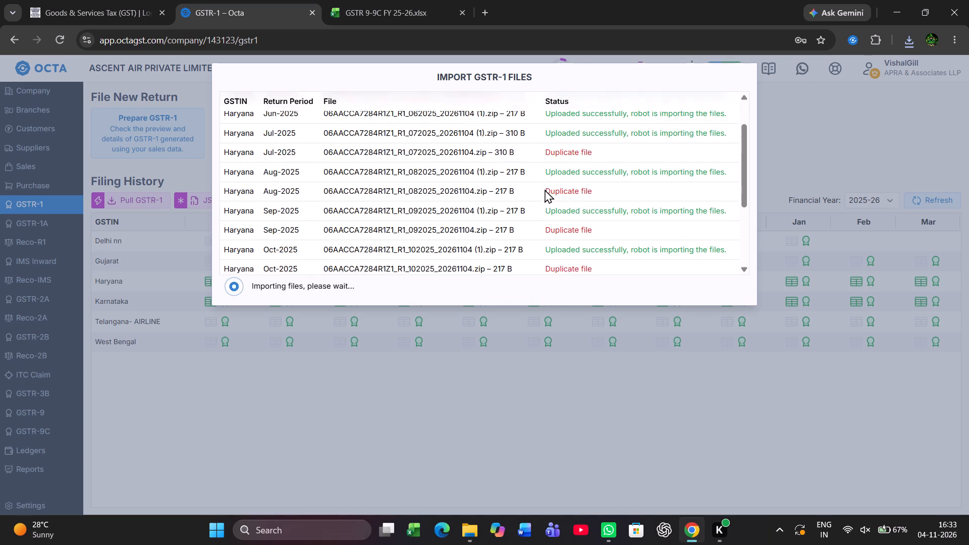
scroll(545, 189, "down", 4)
scroll(545, 189, "up", 6)
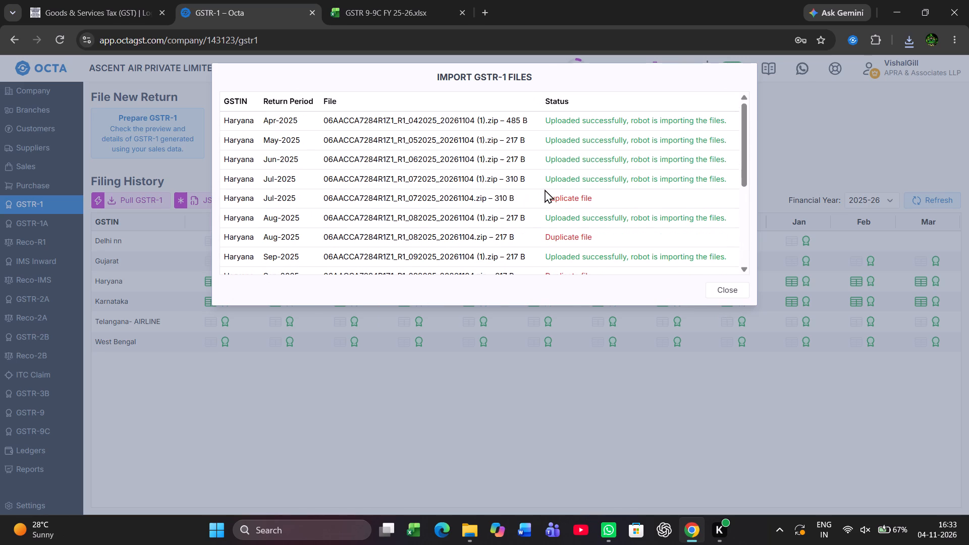
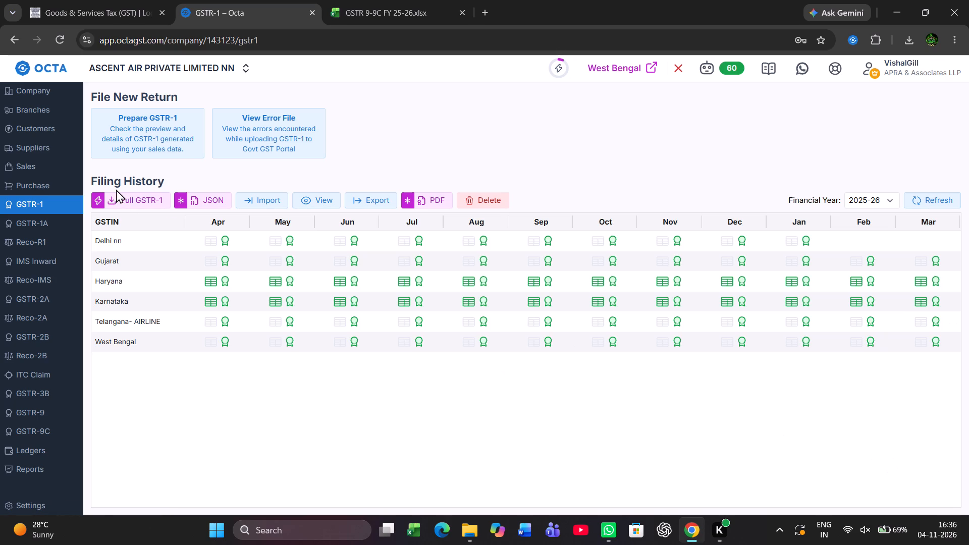
left_click(219, 201)
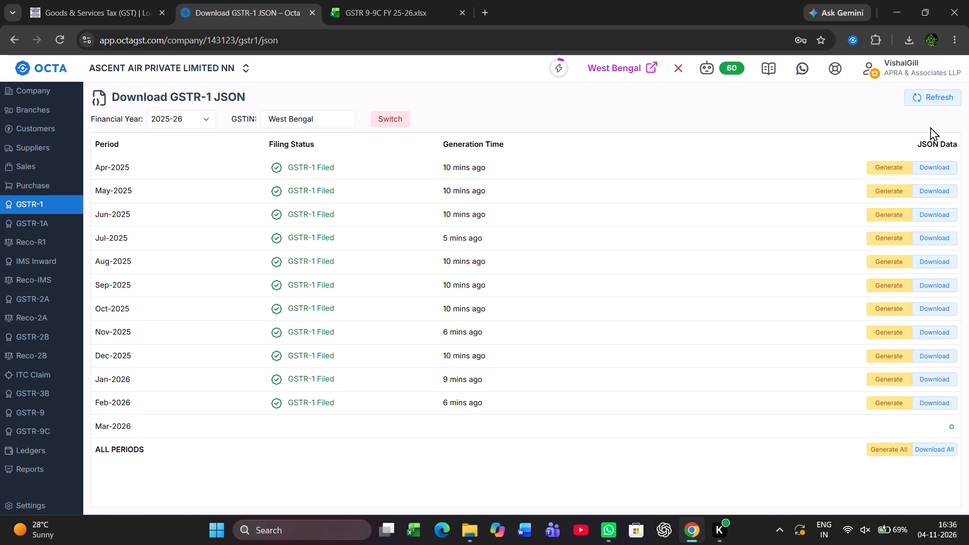
left_click(945, 450)
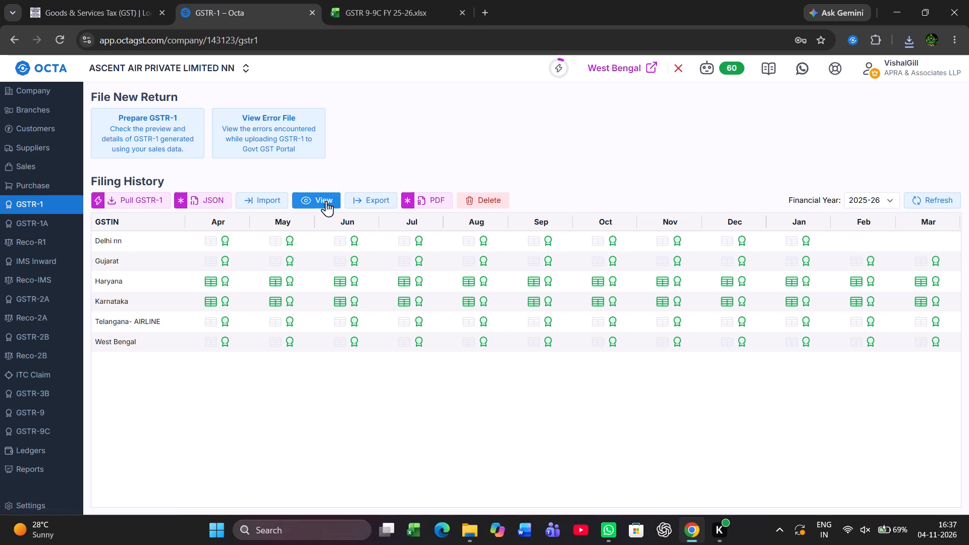
left_click(259, 198)
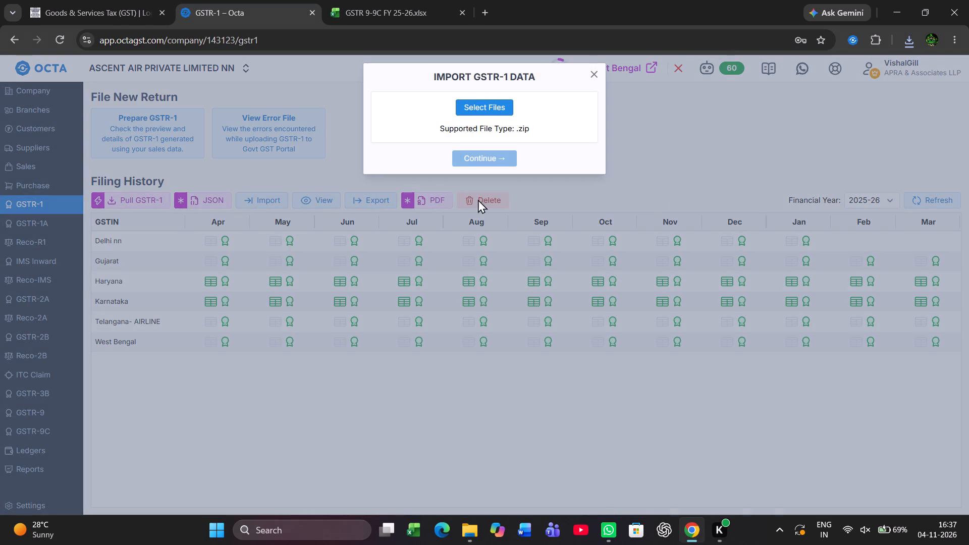
left_click(484, 108)
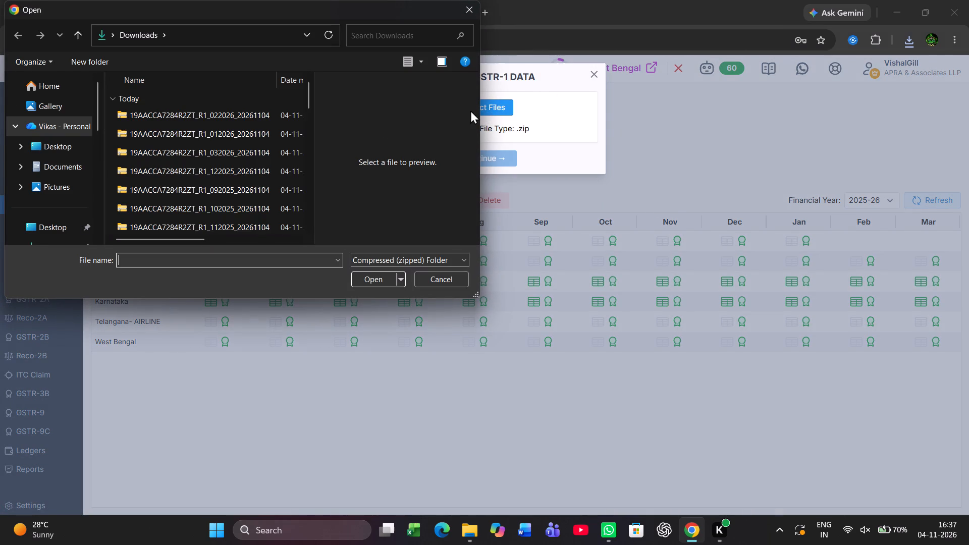
left_click(181, 121)
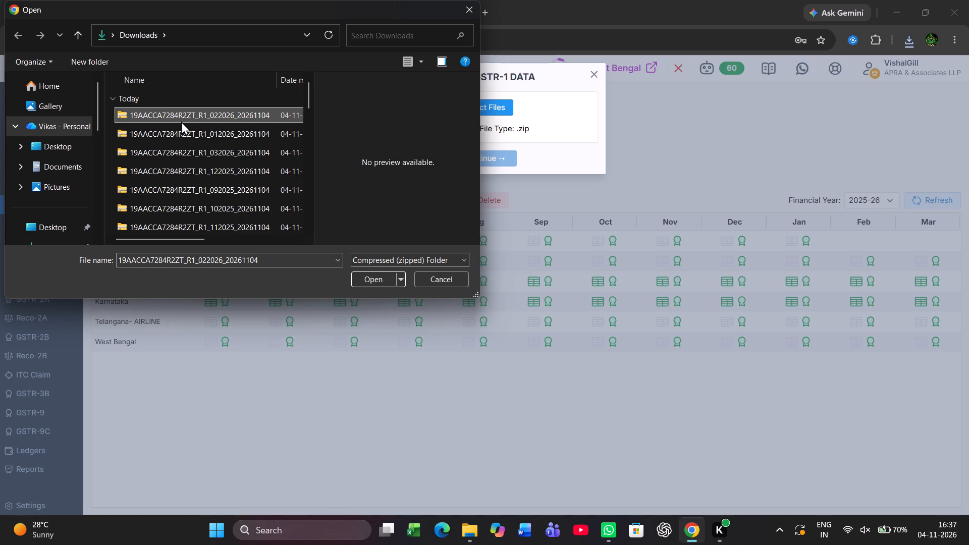
key("shift+Down")
key("shift+Down")
key("shift+Down")
key("shift+Down")
key("shift+Down")
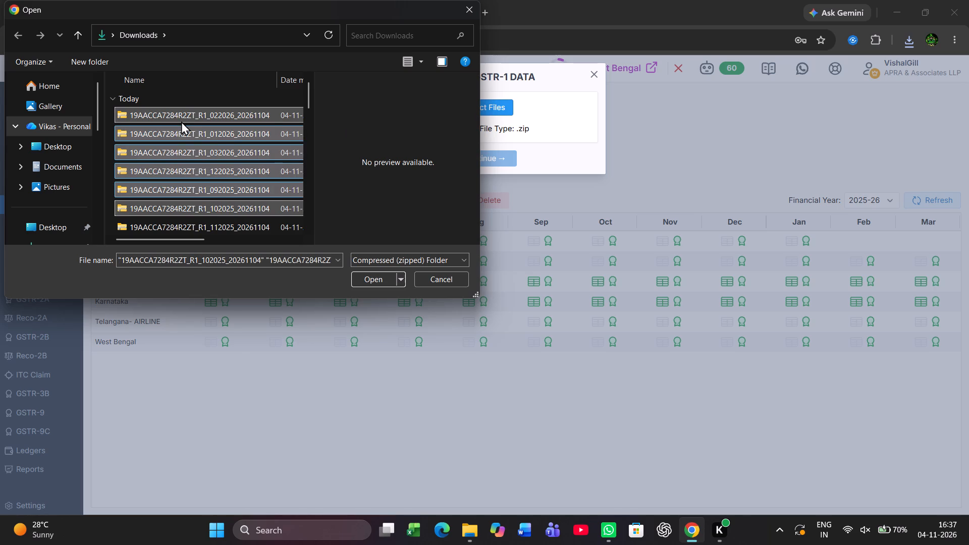
key("shift+Down")
key("shift+Down")
key("shift+Down")
key("shift+Down")
key("shift+Down")
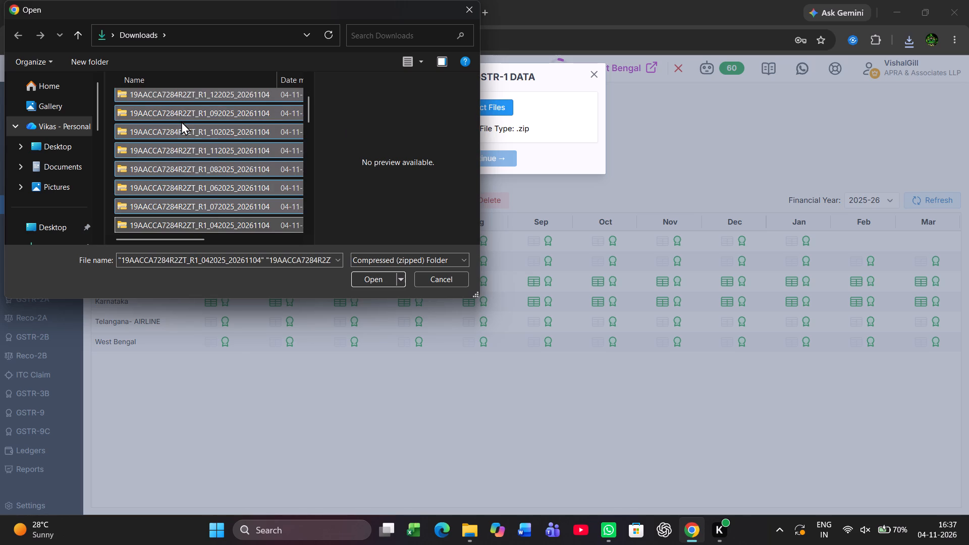
key("shift+Down")
key("shift+Down")
key("shift+Up")
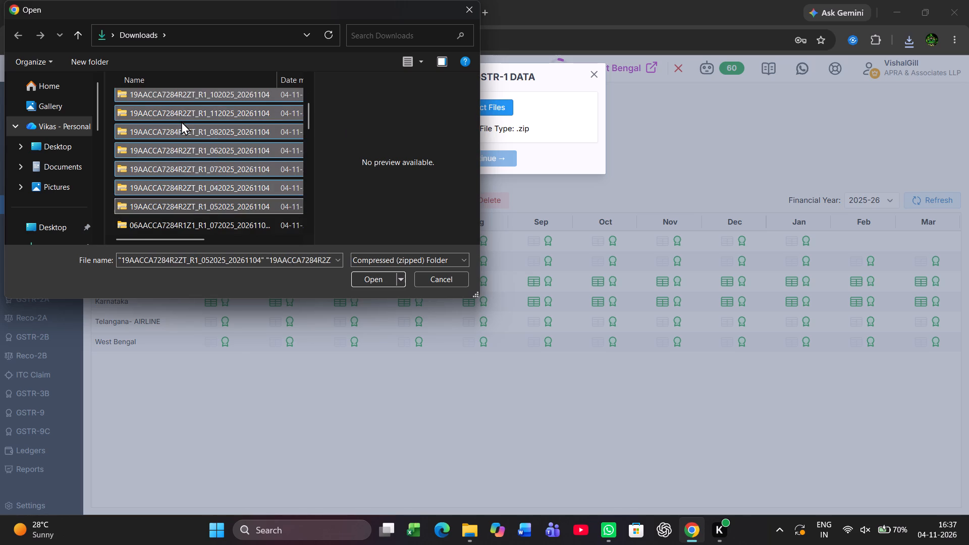
key("Return")
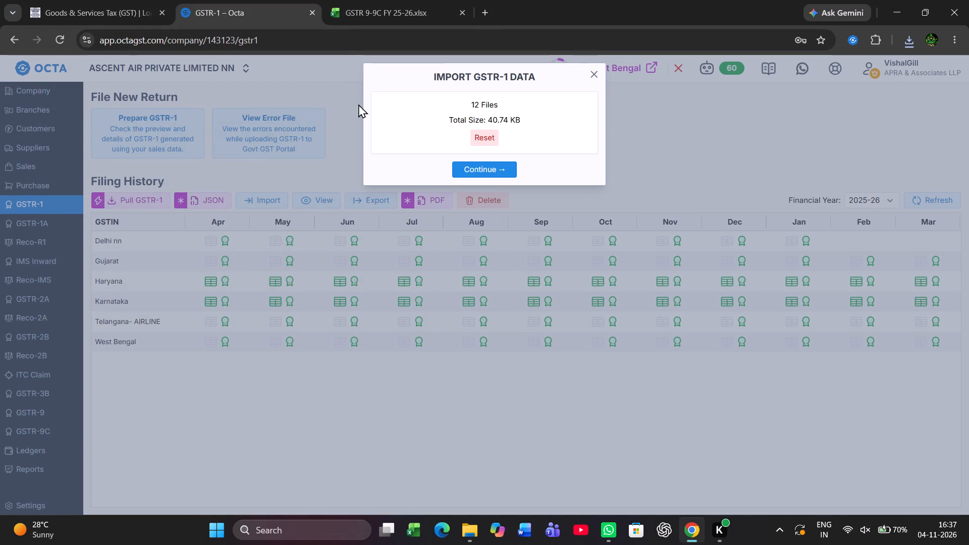
Run the import of the West Bengal GSTR-1 files for Apr-2025 to Mar-2026, review the list, and close the import window.
left_click(489, 167)
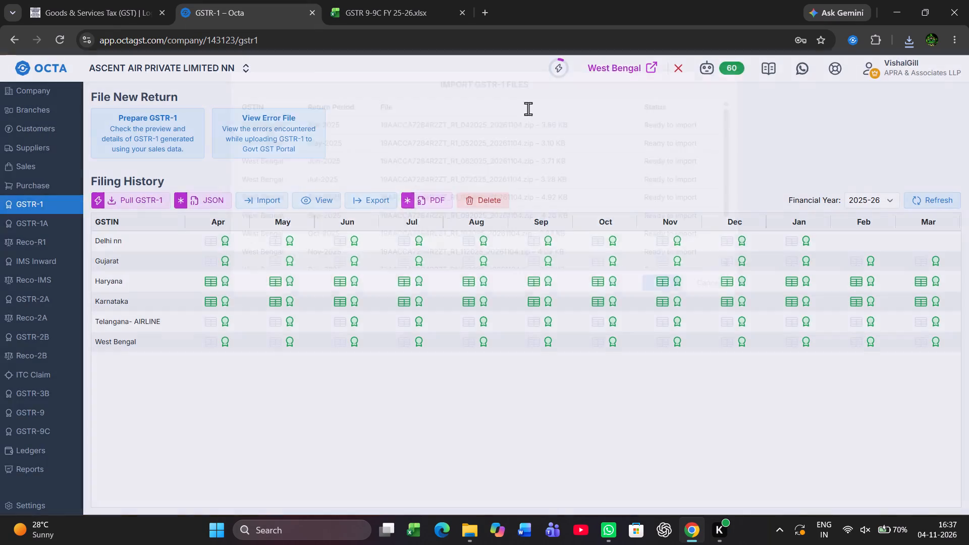
left_click(678, 295)
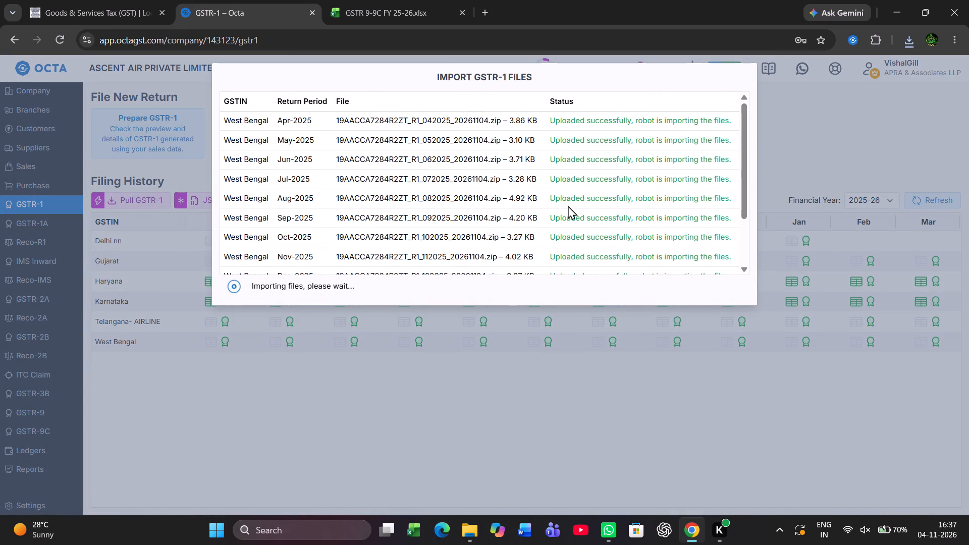
scroll(568, 205, "down", 5)
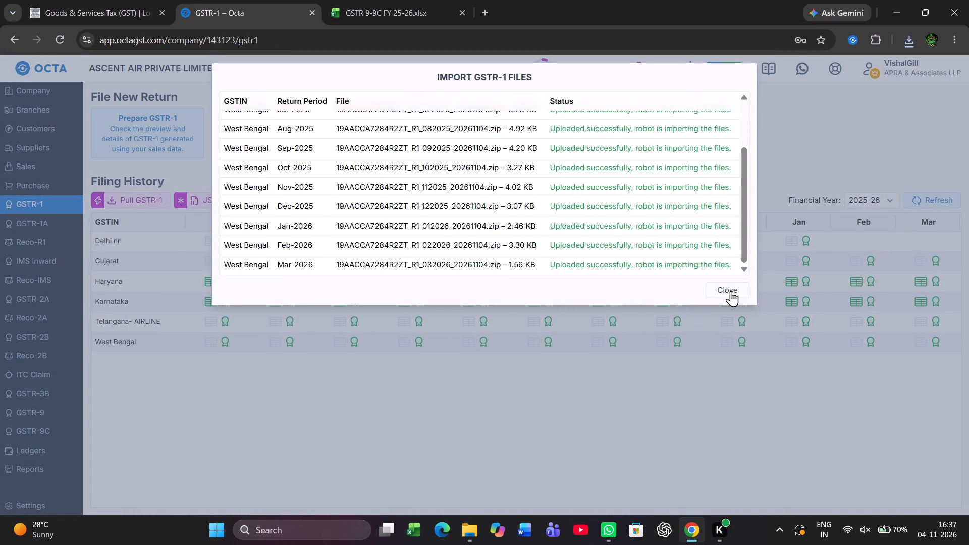
left_click(731, 291)
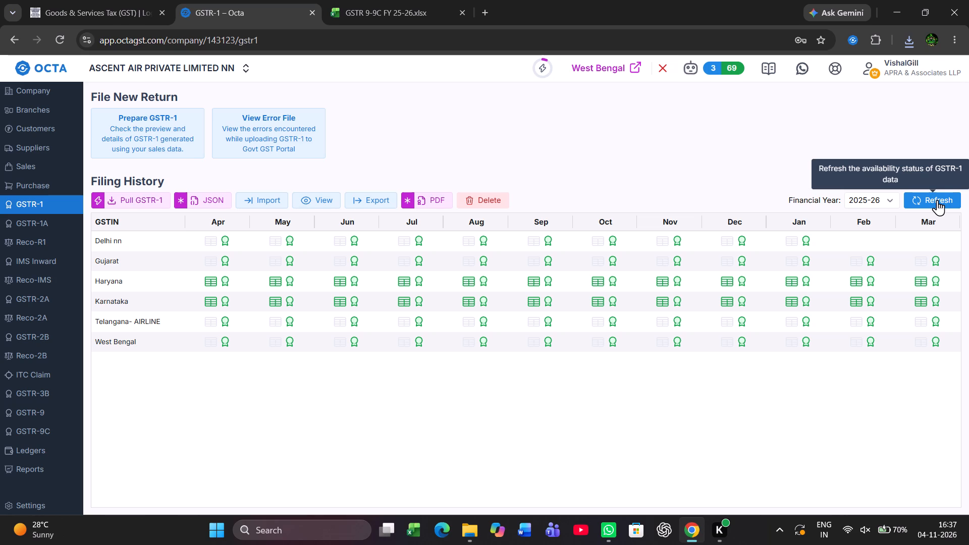
Refresh the 2025-26 GSTR-1 filing history repeatedly to check the West Bengal months.
left_click(937, 200)
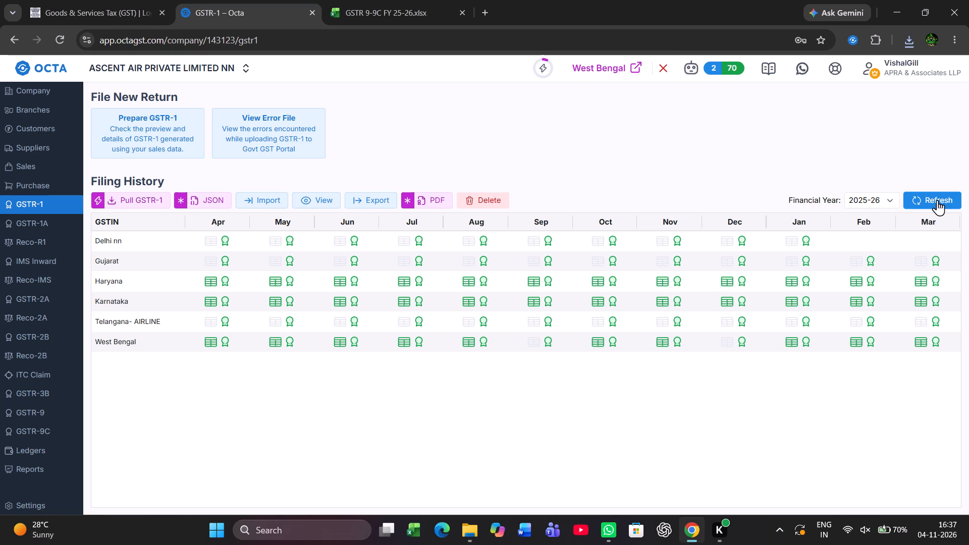
triple_click(937, 200)
triple_click(937, 200)
double_click(937, 200)
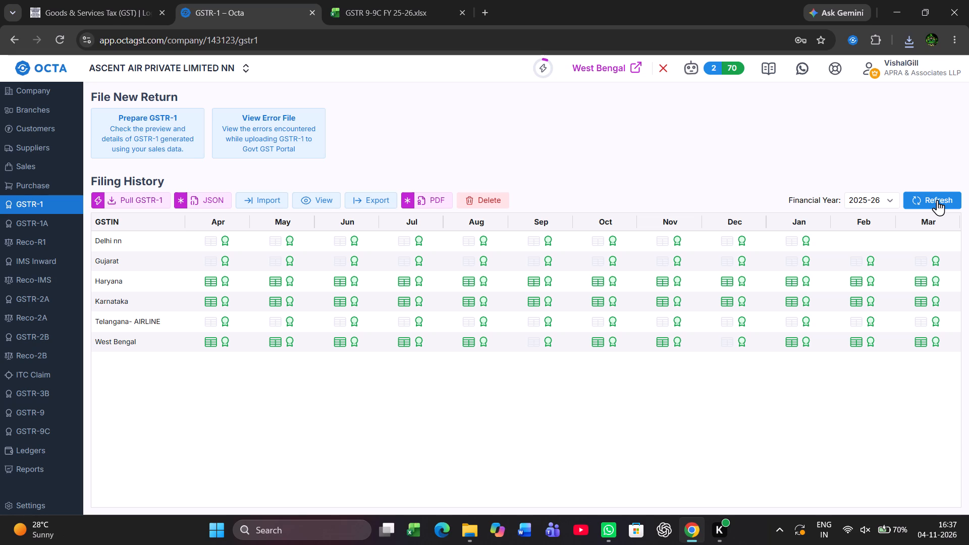
triple_click(937, 200)
triple_click(937, 200)
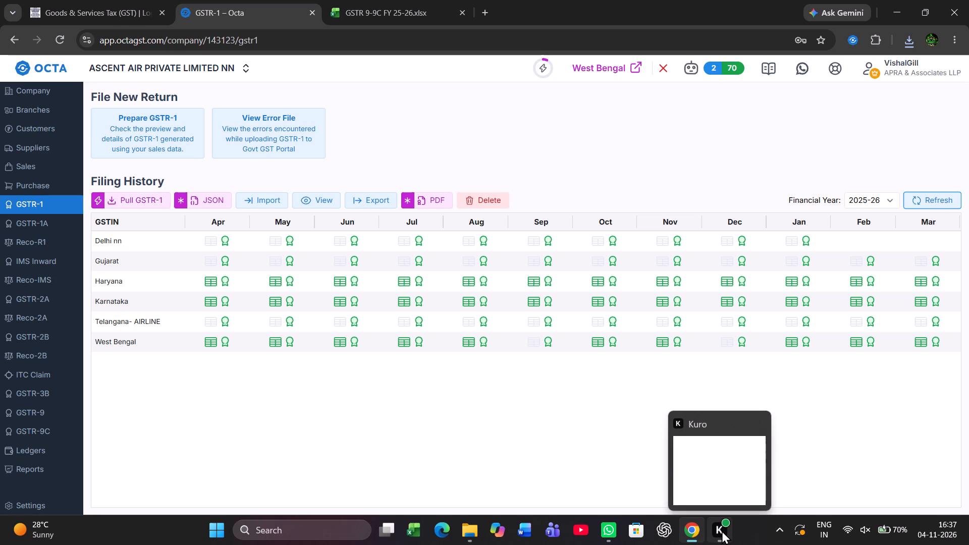
left_click(932, 203)
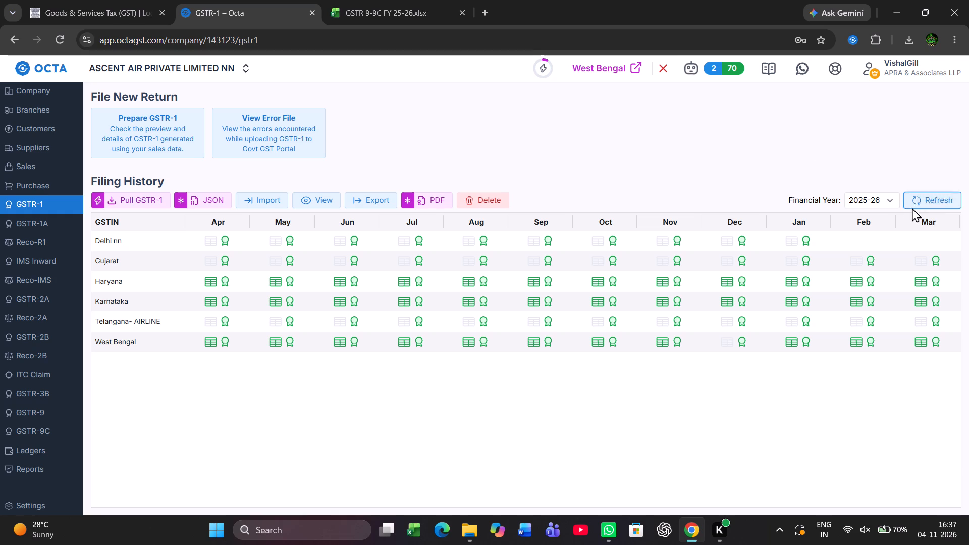
left_click(938, 198)
triple_click(938, 198)
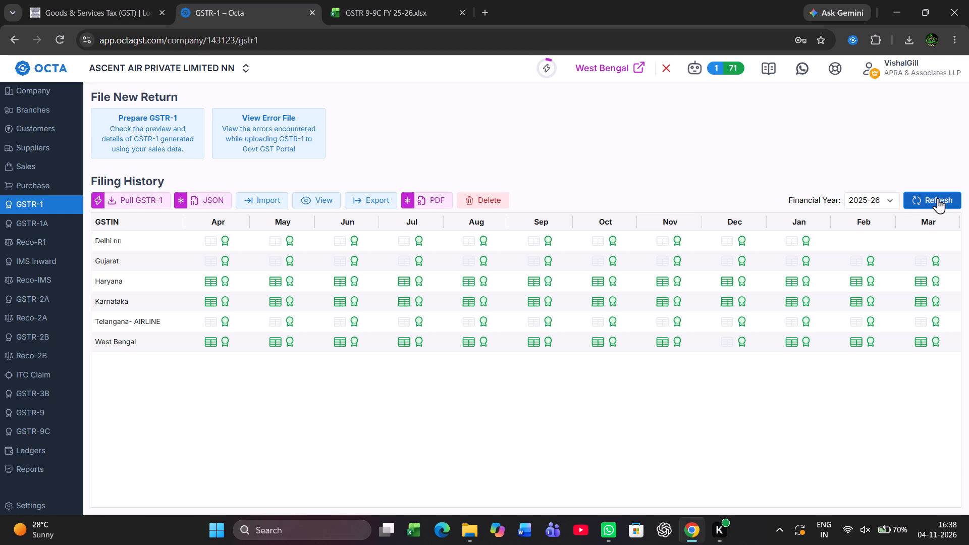
triple_click(938, 198)
left_click(938, 198)
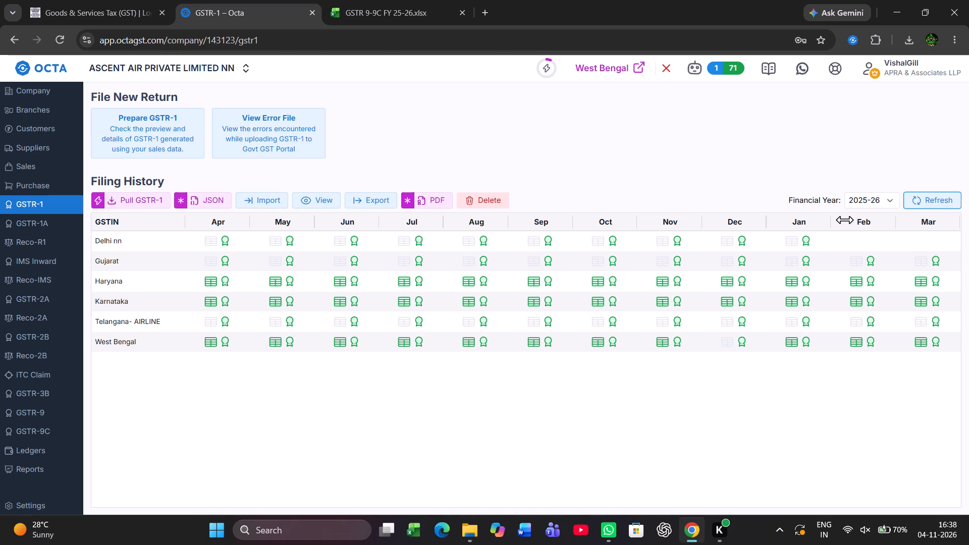
left_click(924, 204)
left_click(934, 200)
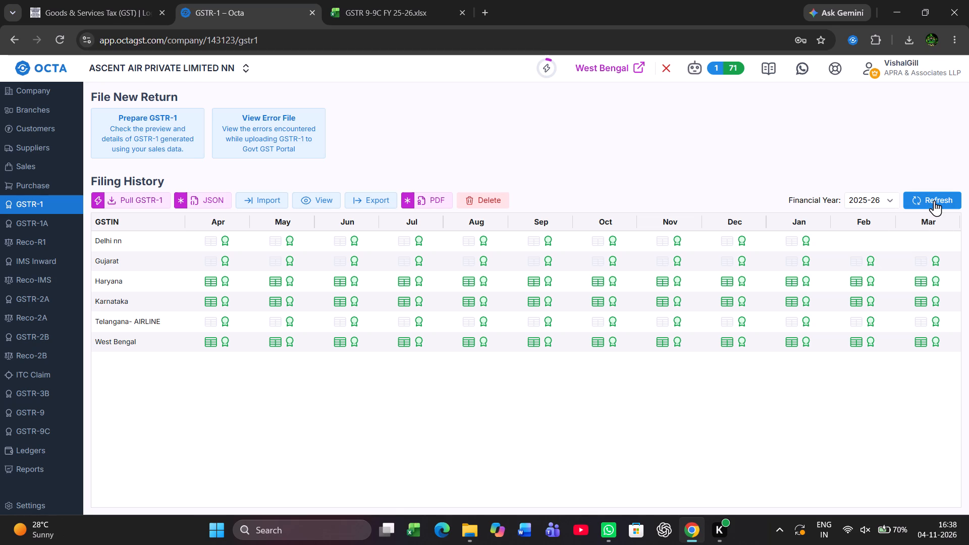
left_click(934, 200)
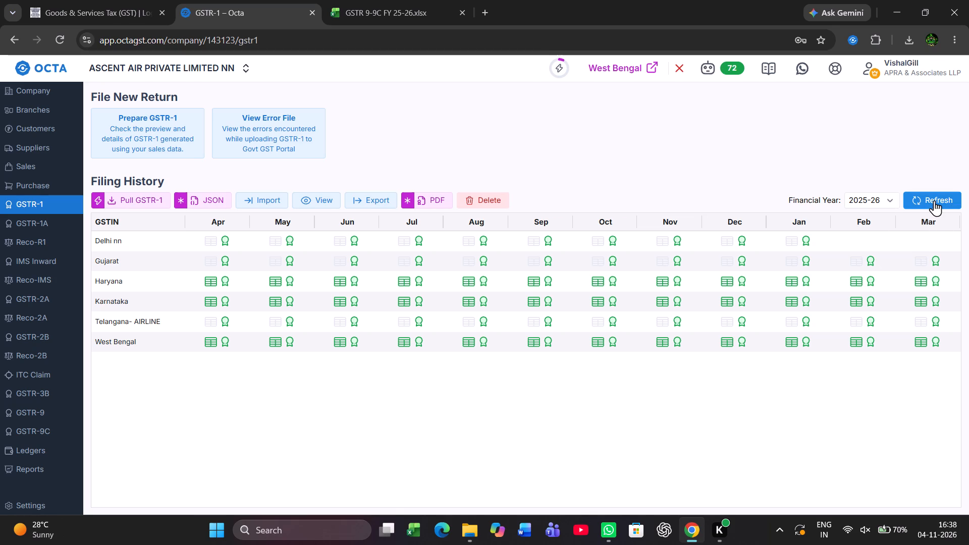
left_click(934, 200)
left_click_drag(934, 200, 705, 434)
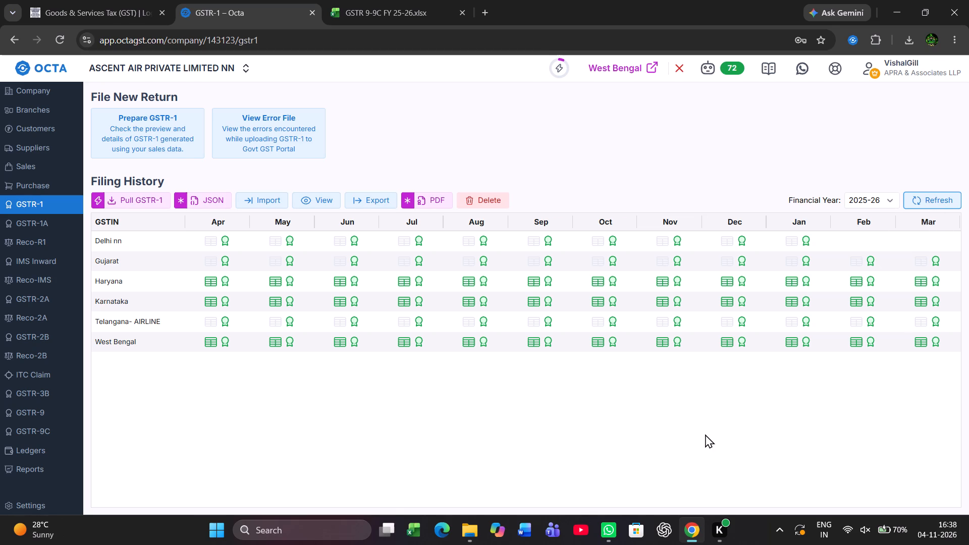
In File Explorer, delete all of today's GSTR-1 zip and GSTR-2B JSON files from the Downloads folder, keeping yesterday's and older files.
key("alt+Tab")
key("alt+Tab")
key("alt+Tab")
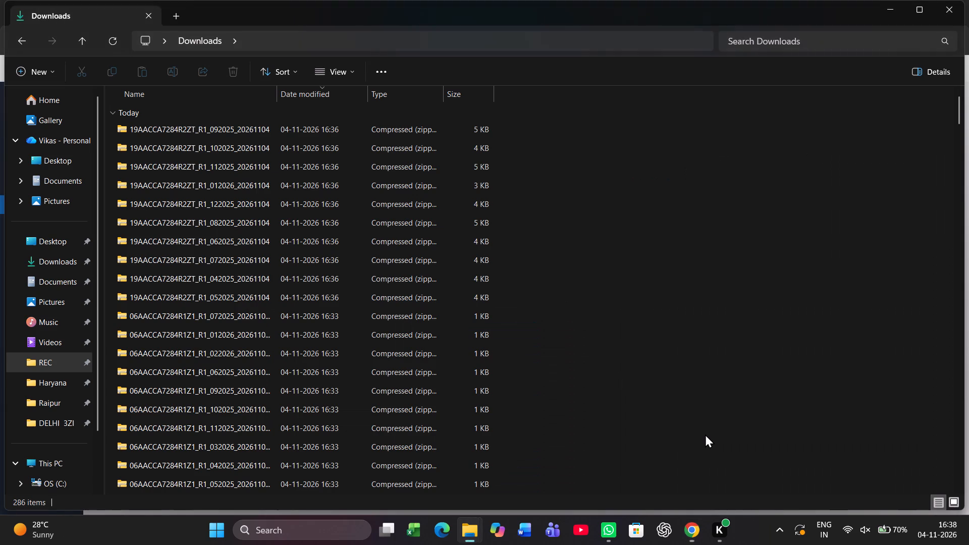
key("Up")
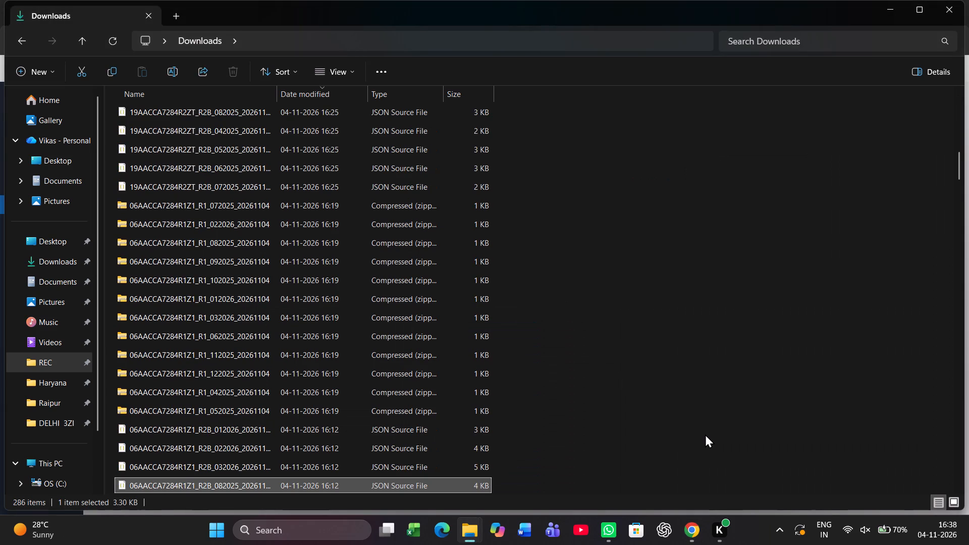
key("Up")
key("ctrl+Up")
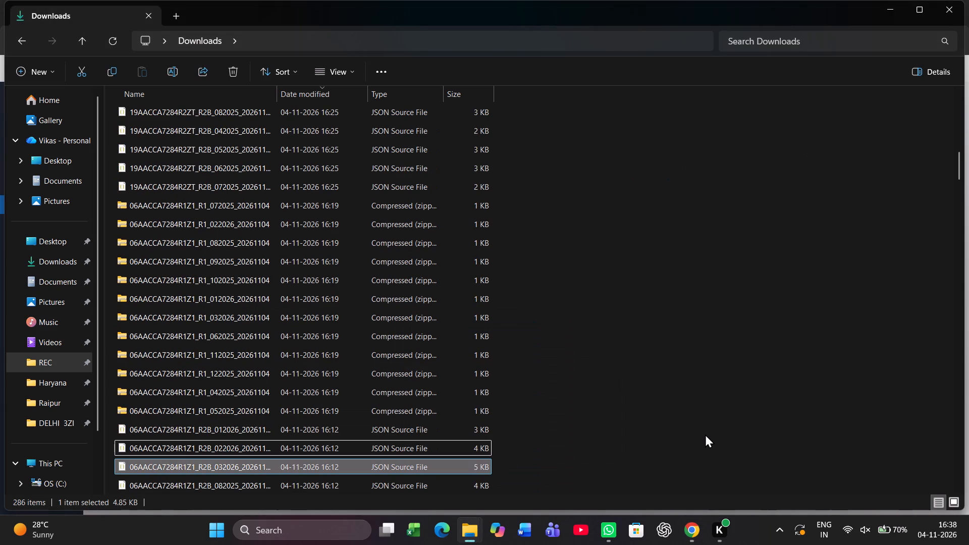
key("Up")
key("Up")
key("Up")
key("Up")
key("Up")
key("Up")
key("Up")
key("Up")
key("Up")
key("Up")
key("Up")
key("Up")
key("Up")
key("Up")
key("Up")
key("Up")
key("Up")
key("Up")
key("Up")
key("Up")
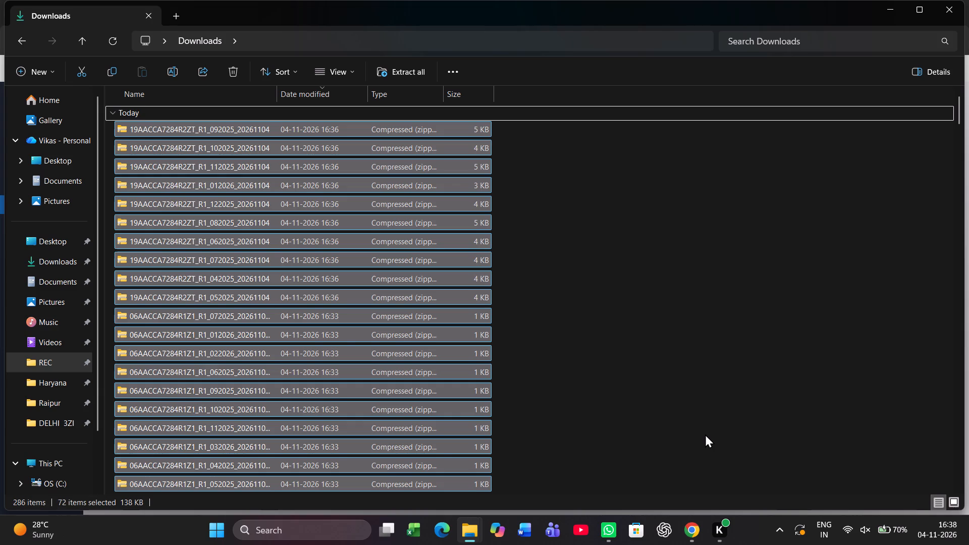
key("Down")
key("shift+Down")
key("shift+Down")
key("shift+Down")
key("shift+Down")
key("shift+Down")
key("shift+Down")
key("shift+Down")
key("shift+Down")
key("shift+Down")
key("shift+Down")
key("shift+Down")
key("shift+Down")
key("shift+Down")
key("shift+Down")
key("shift+Down")
key("shift+Down")
key("shift+Down")
key("shift+Down")
key("shift+Down")
key("shift+Down")
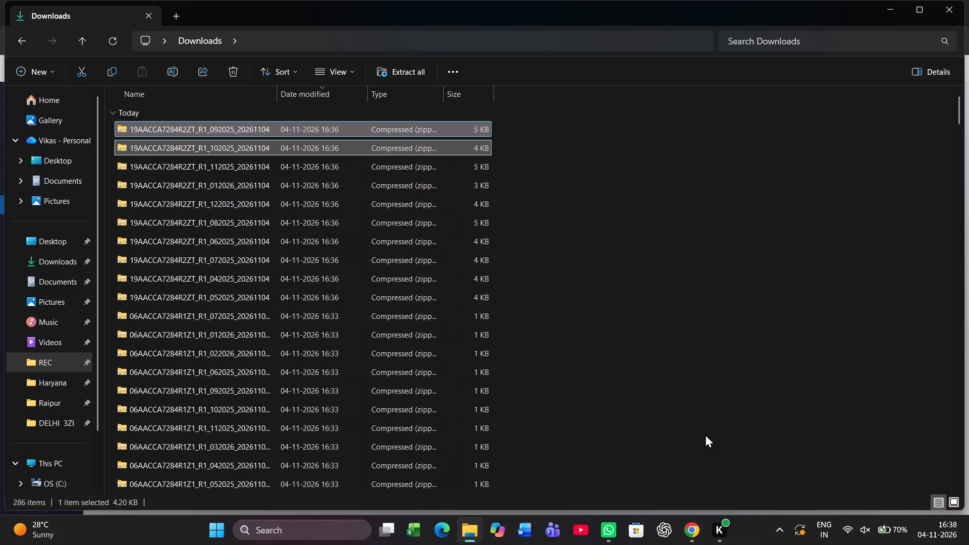
key("shift+Down")
key("shift+Down")
key("shift+Down")
key("shift+Down")
key("shift+Down")
key("shift+Down")
key("shift+Down")
key("shift+Down")
key("shift+Down")
key("shift+Down")
key("shift+Down")
key("shift+Down")
key("shift+Down")
key("shift+Down")
key("shift+Down")
key("shift+Down")
key("shift+Down")
key("shift+Down")
key("shift+Down")
key("shift+Down")
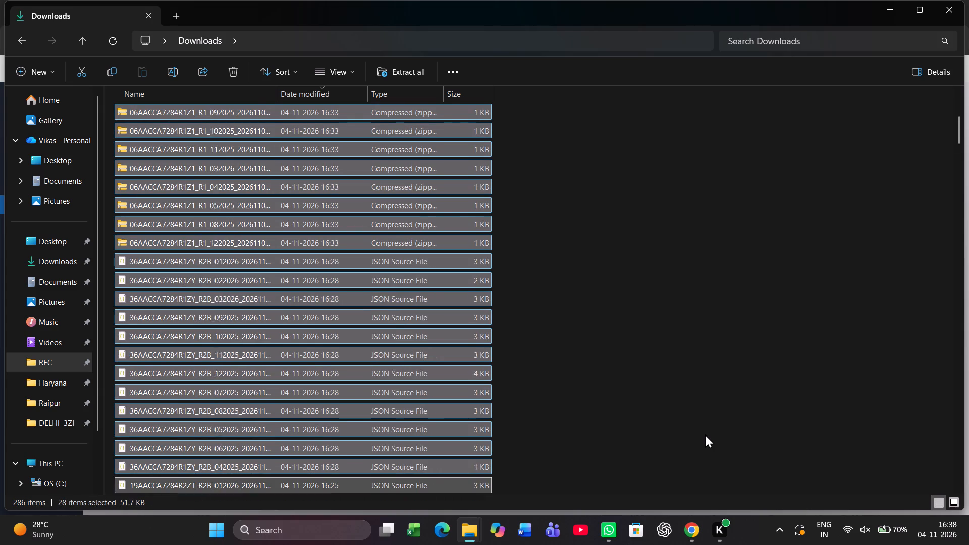
key("shift+Down")
key("shift+Down")
key("shift+Down")
key("shift+Down")
key("shift+Down")
key("shift+Down")
key("shift+Down")
key("shift+Down")
key("shift+Down")
key("shift+Down")
key("shift+Down")
key("shift+Down")
key("shift+Down")
key("shift+Down")
key("shift+Down")
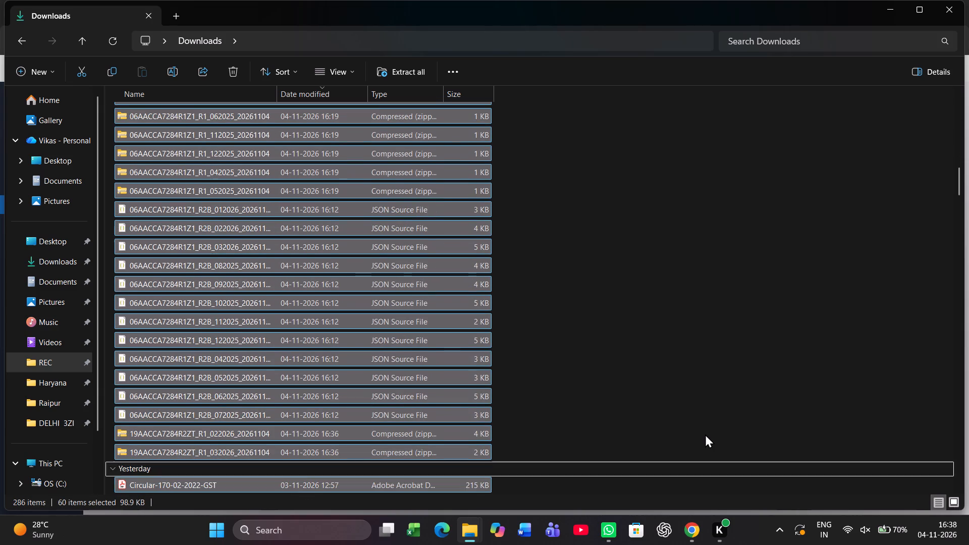
key("shift+Down")
key("shift+Up")
key("shift+Up")
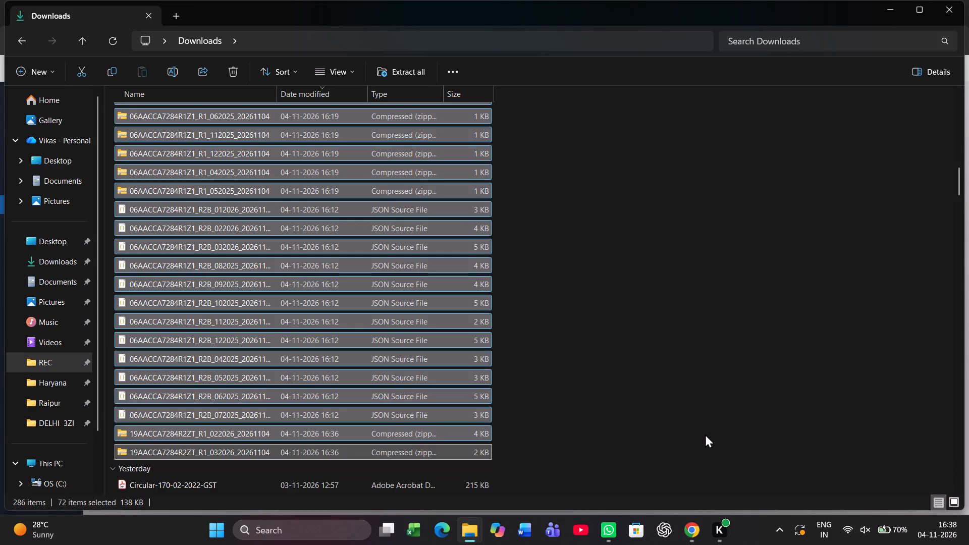
key("Delete")
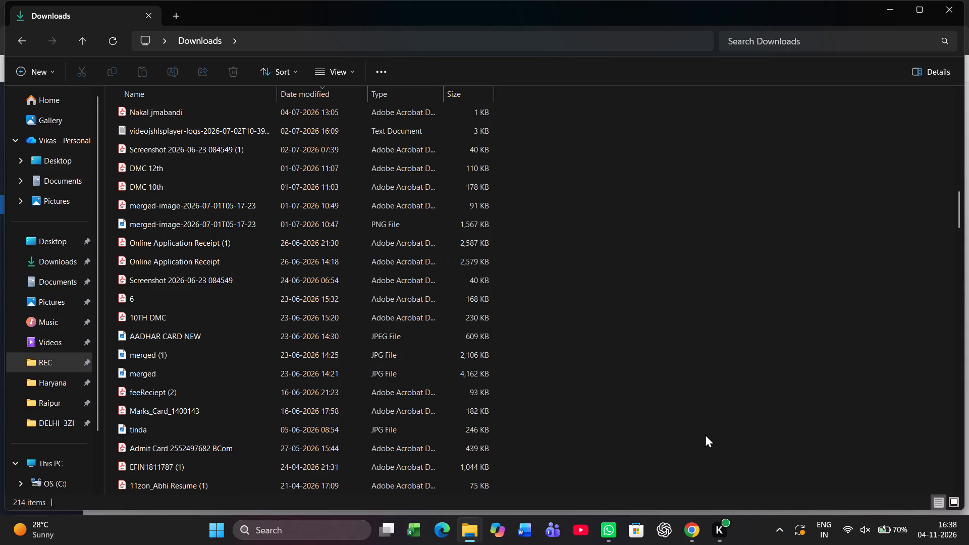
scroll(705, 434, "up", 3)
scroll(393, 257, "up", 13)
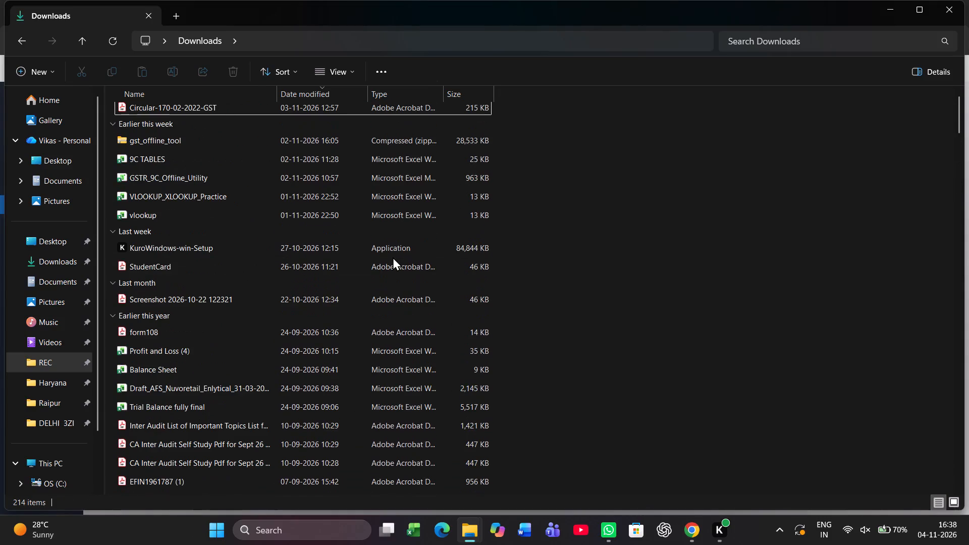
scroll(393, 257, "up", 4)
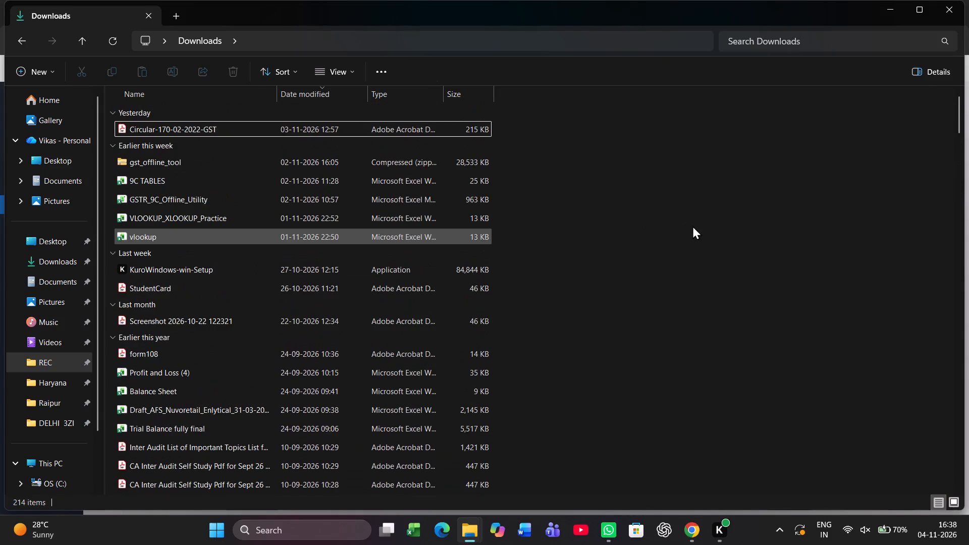
Switch to Octa in Chrome and log in to the government portal for Ascent Air Private Limited NN's Haryana GSTIN.
key("alt+Tab")
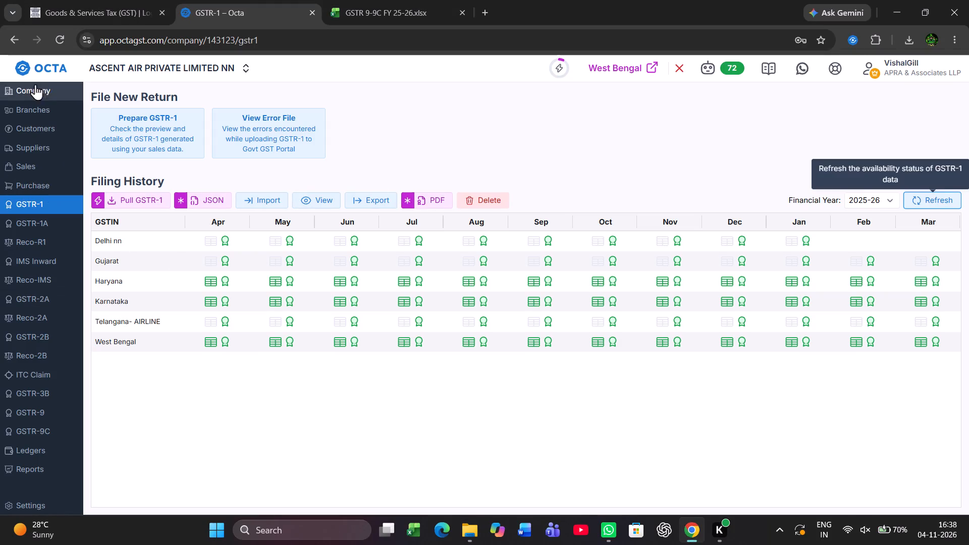
left_click(52, 66)
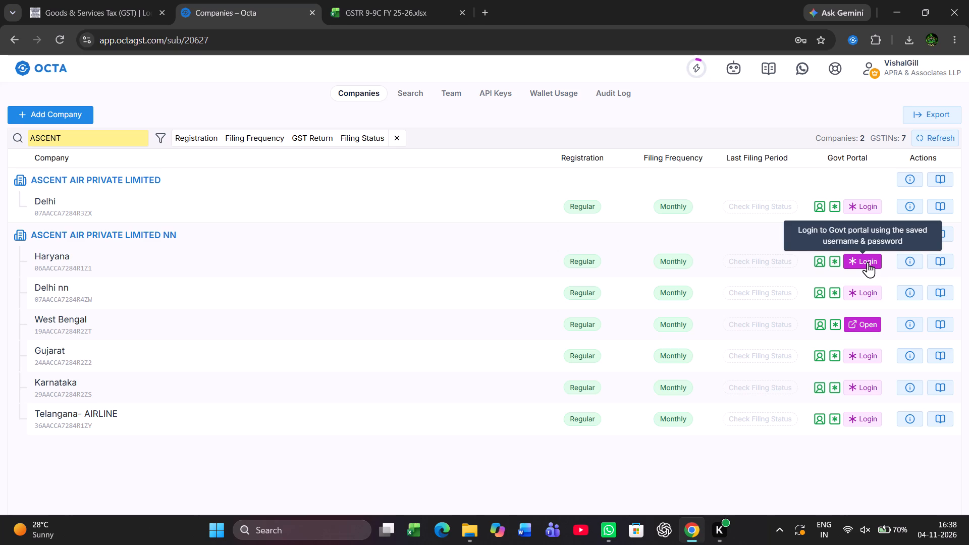
left_click(868, 262)
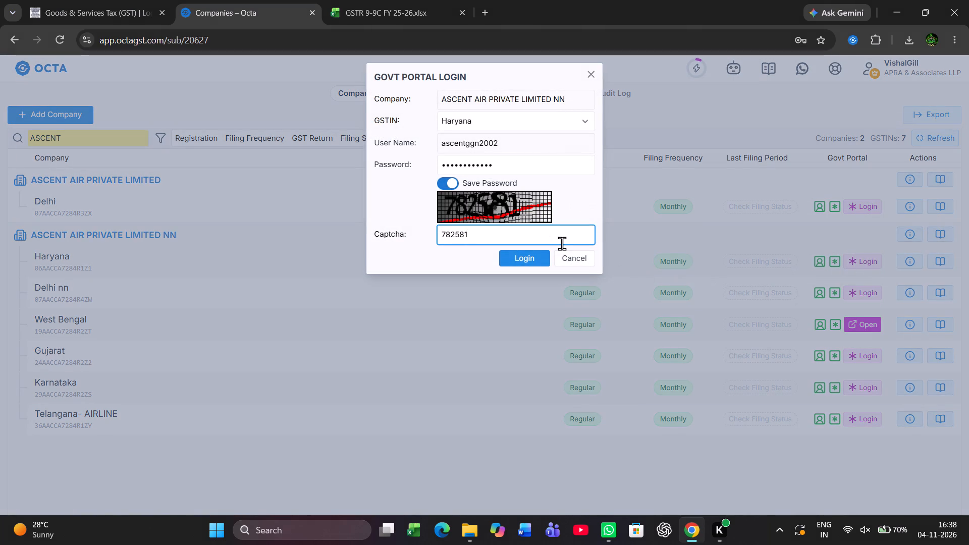
key("Return")
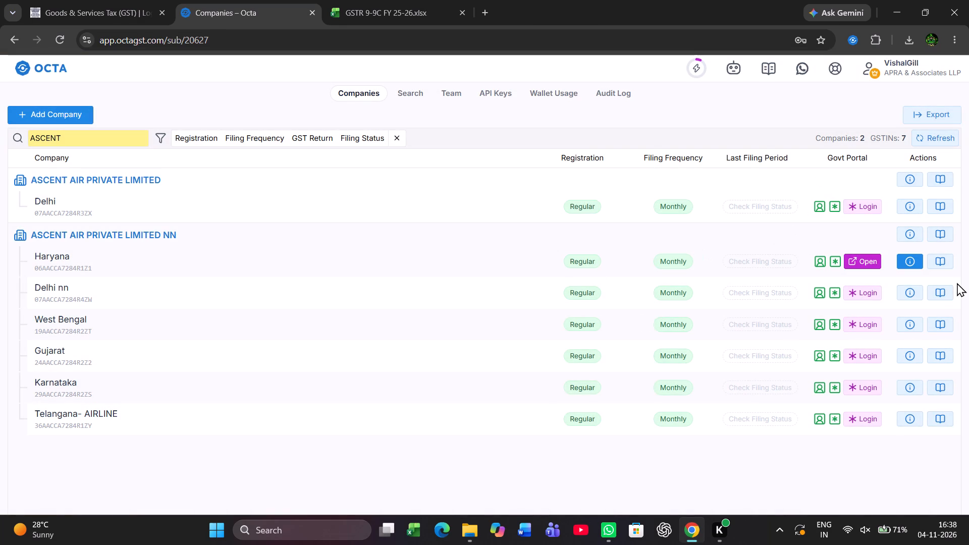
Open Haryana's company workspace and start the GSTR-2A JSON download for financial year 2025-26.
left_click(934, 262)
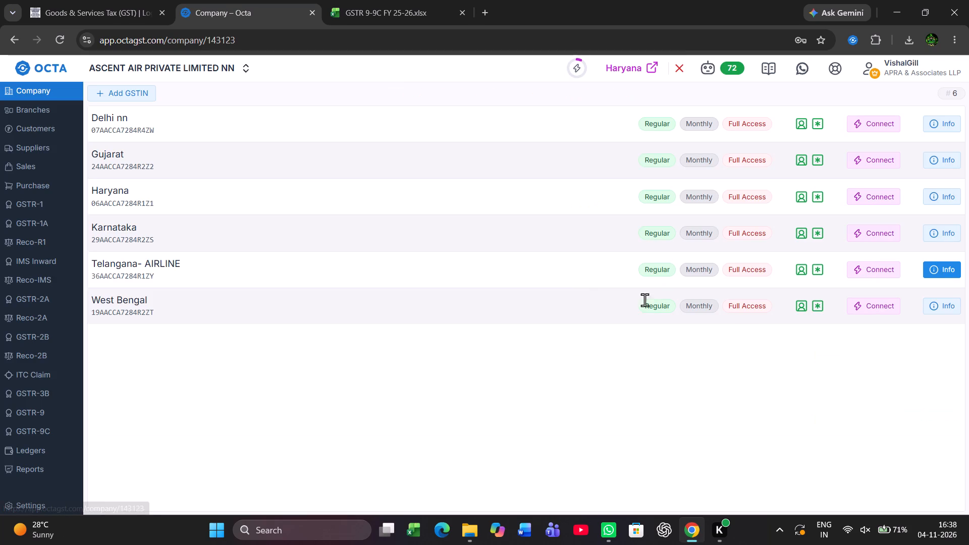
left_click(37, 202)
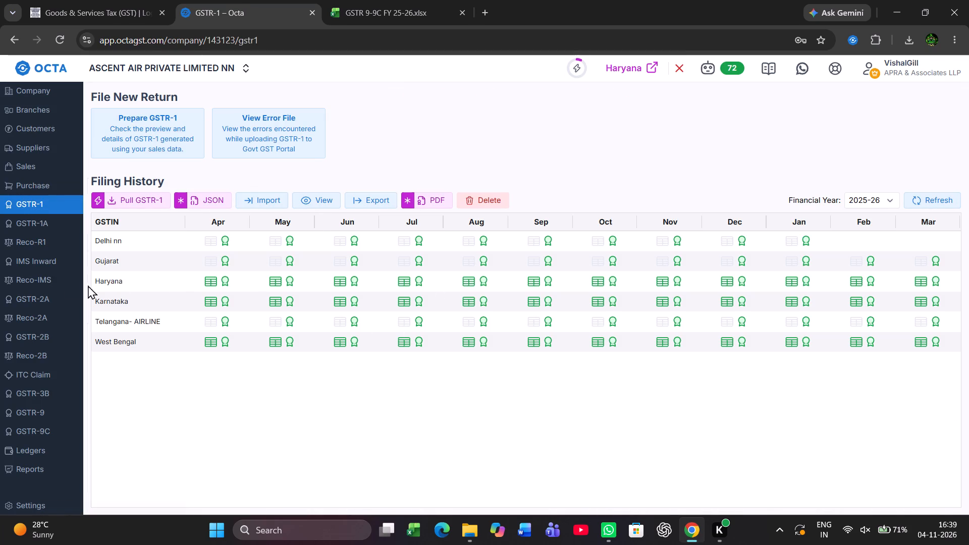
left_click(41, 295)
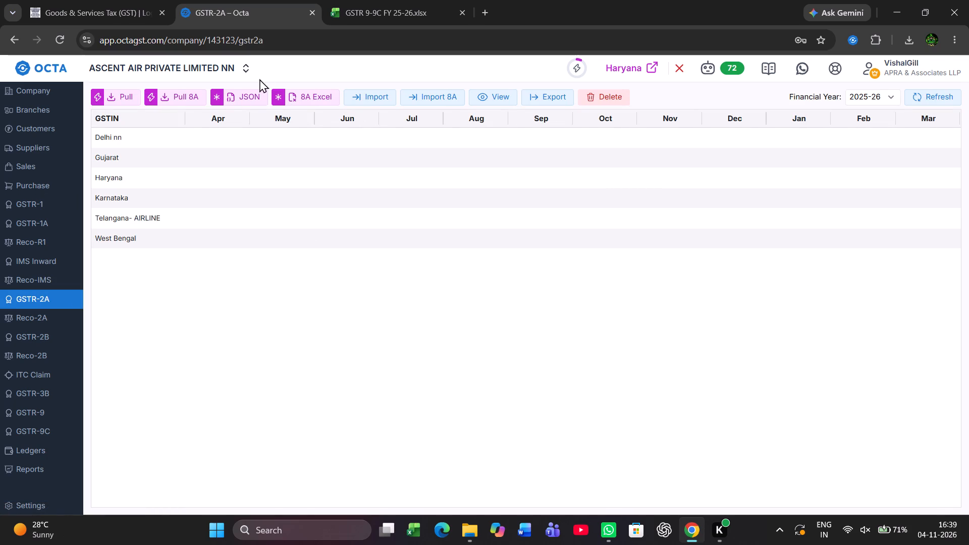
left_click(243, 93)
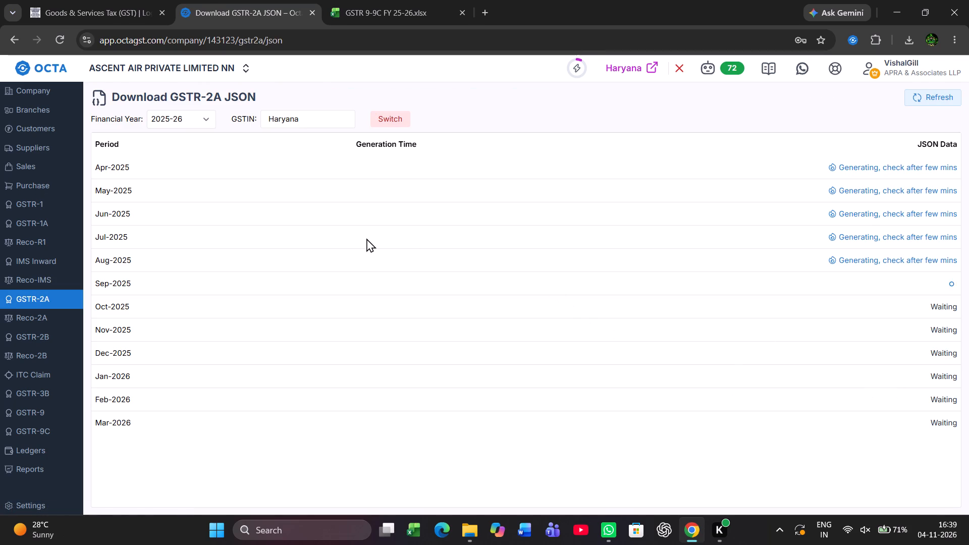
Check the 2025-26 monthly data availability of every state for GSTR-2B, GSTR-3B, GSTR-2A and GSTR-1.
left_click(26, 341)
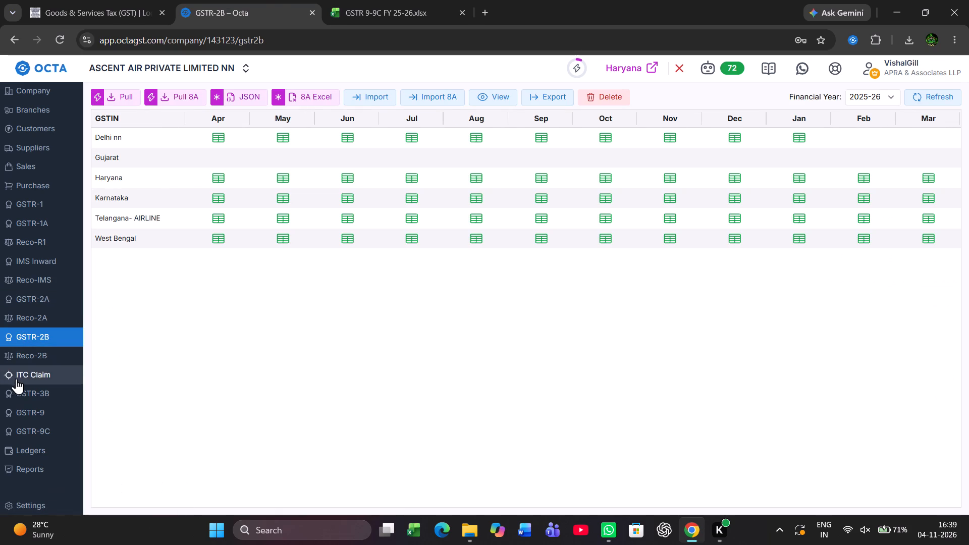
left_click(28, 386)
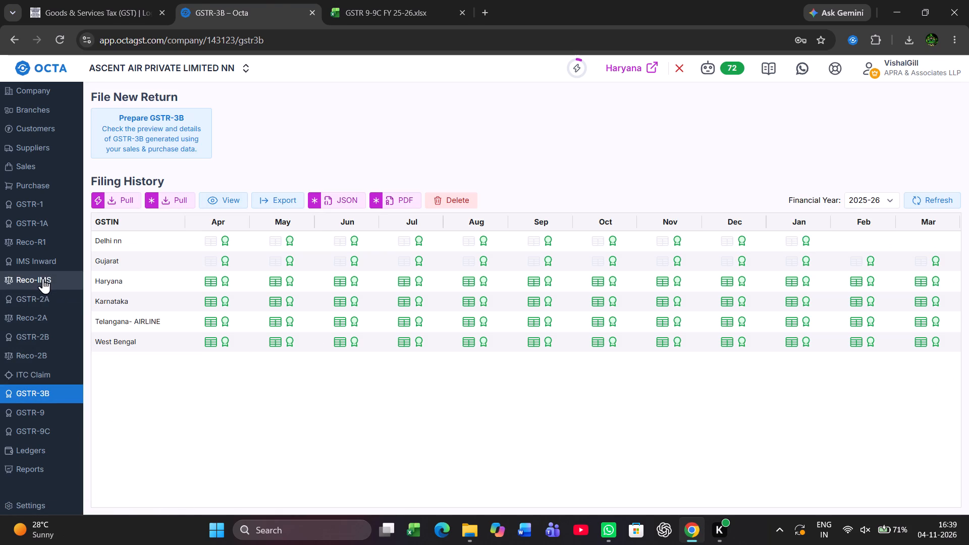
left_click(47, 303)
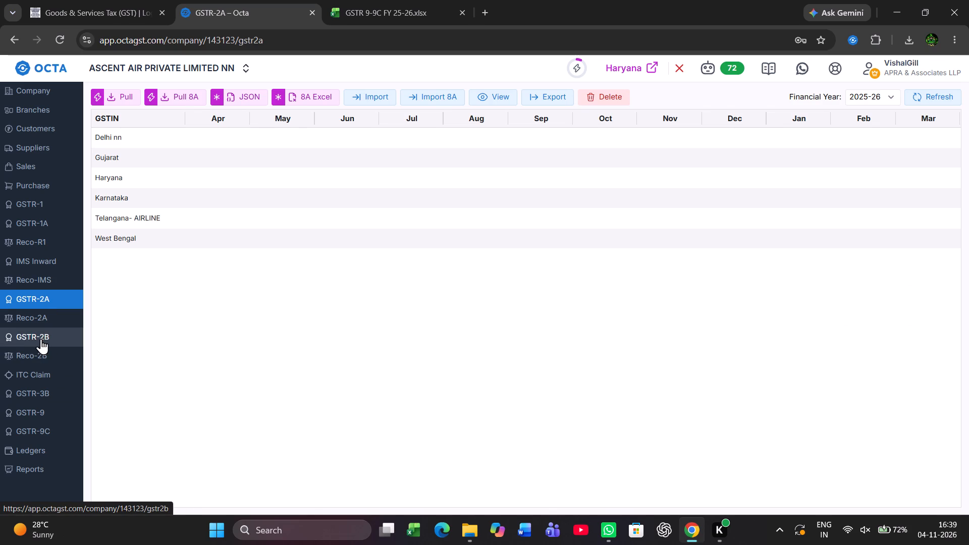
left_click(41, 339)
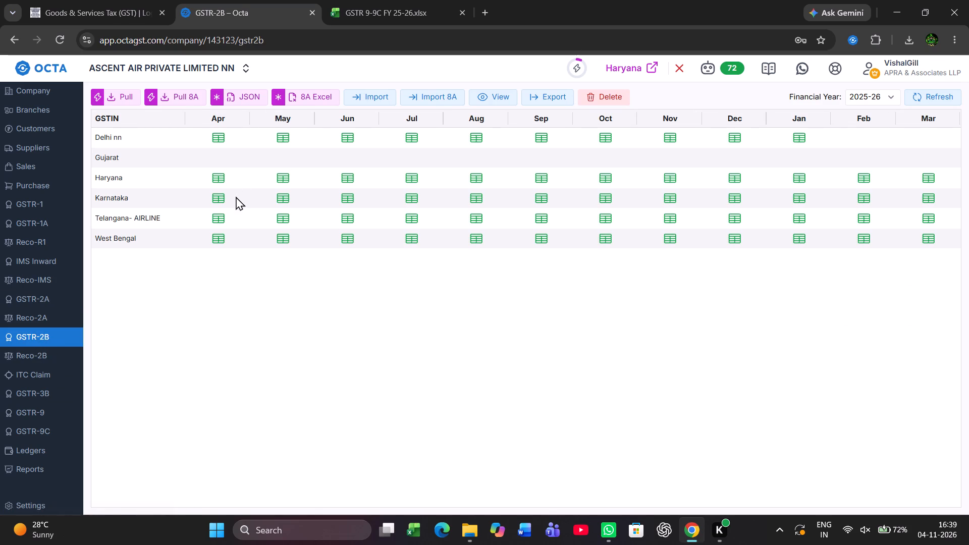
left_click(47, 201)
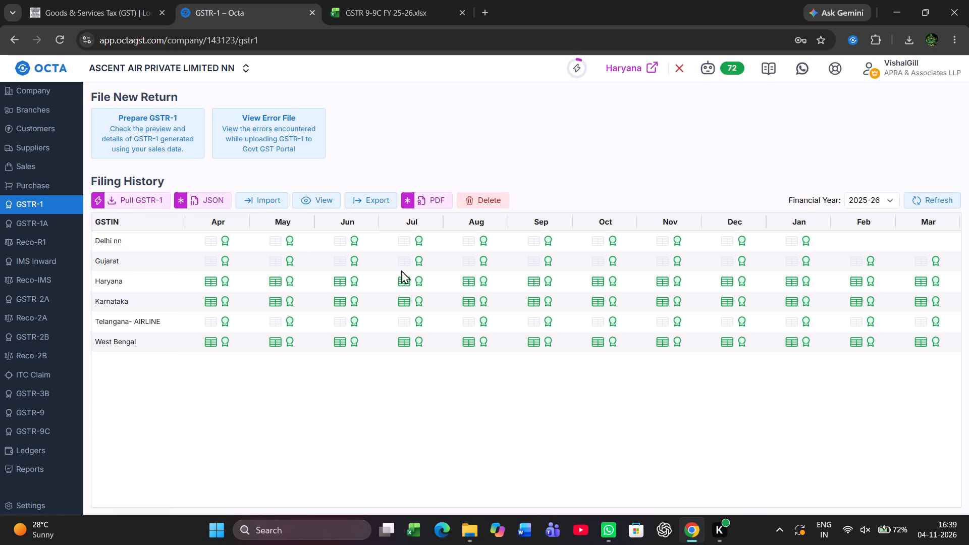
Open the GSTR-1 JSON download for 2025-26 and switch the government portal login to the Telangana- AIRLINE GSTIN.
left_click(204, 196)
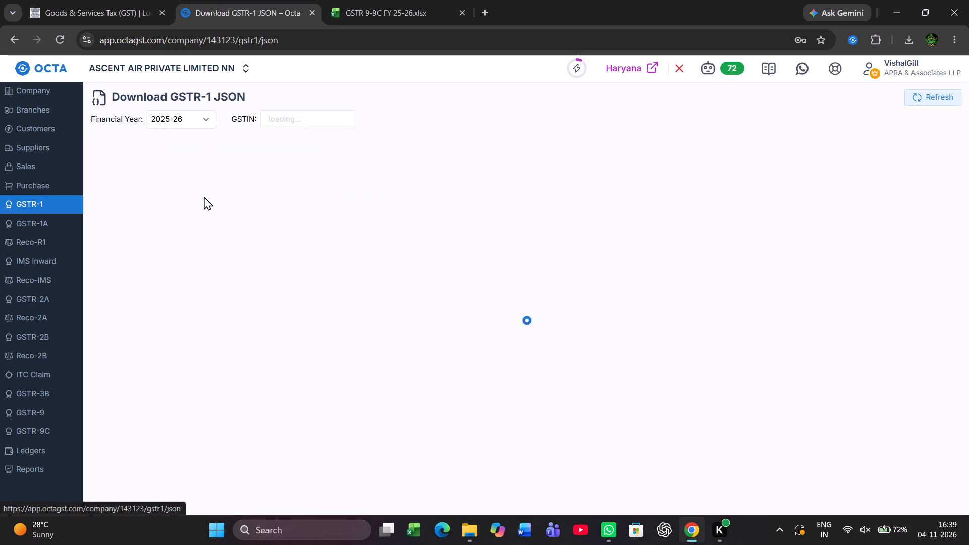
left_click(377, 116)
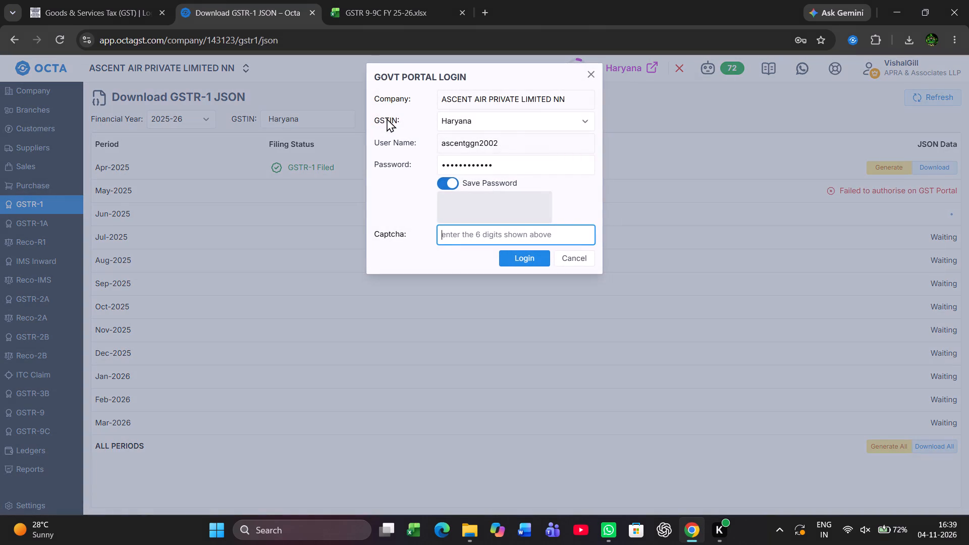
left_click(512, 118)
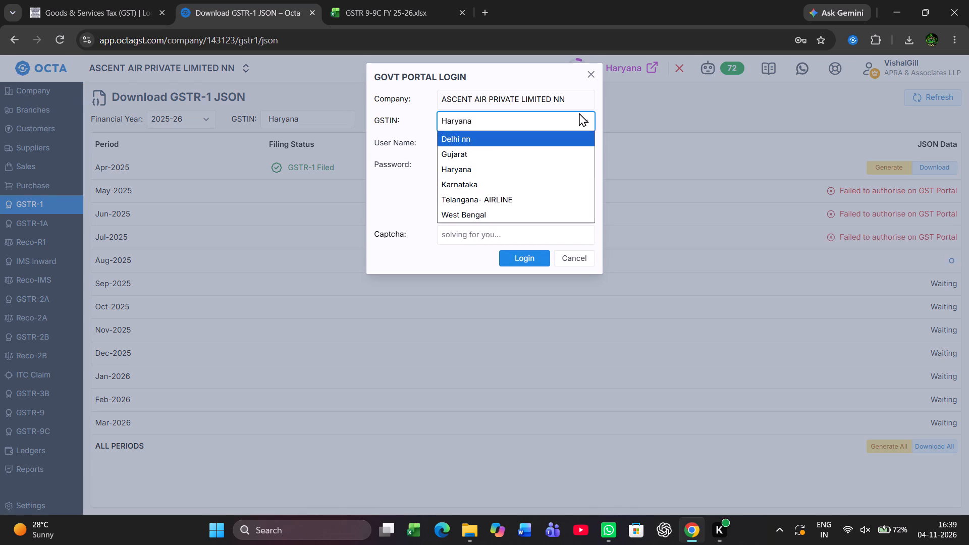
left_click(525, 201)
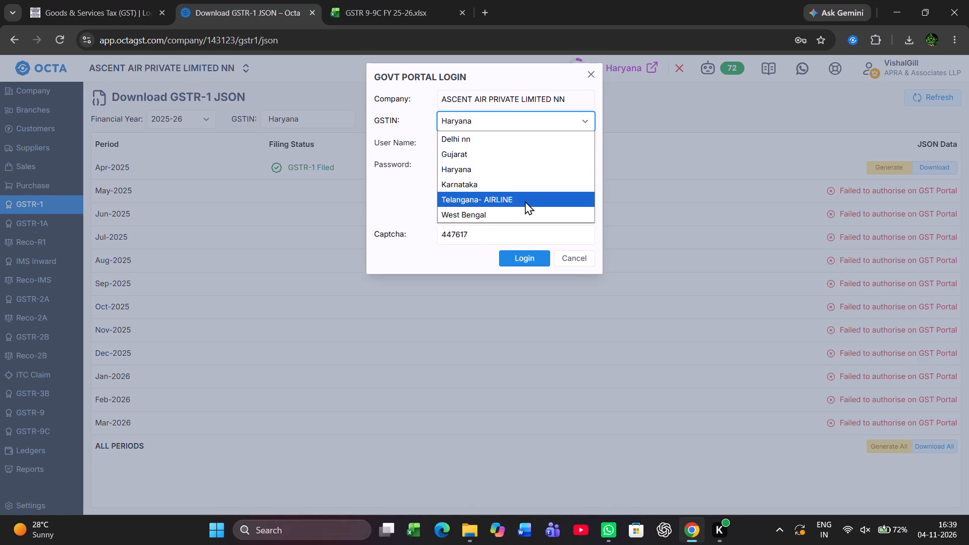
Log in to the government portal for the Telangana- AIRLINE GSTIN to load its 2025-26 GSTR-1 JSON periods.
key("Return")
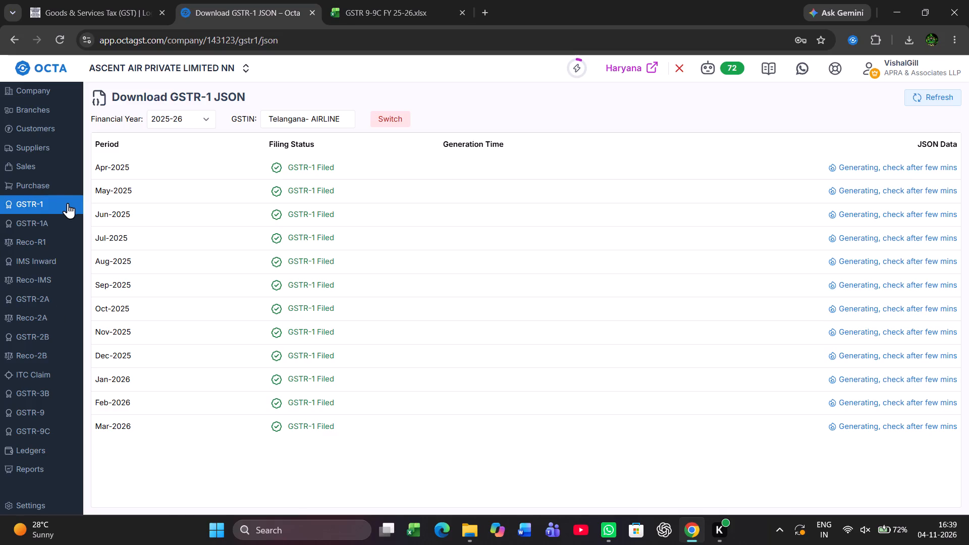
Check the 2025-26 monthly data availability of every state for GSTR-2A and GSTR-2B.
left_click(49, 300)
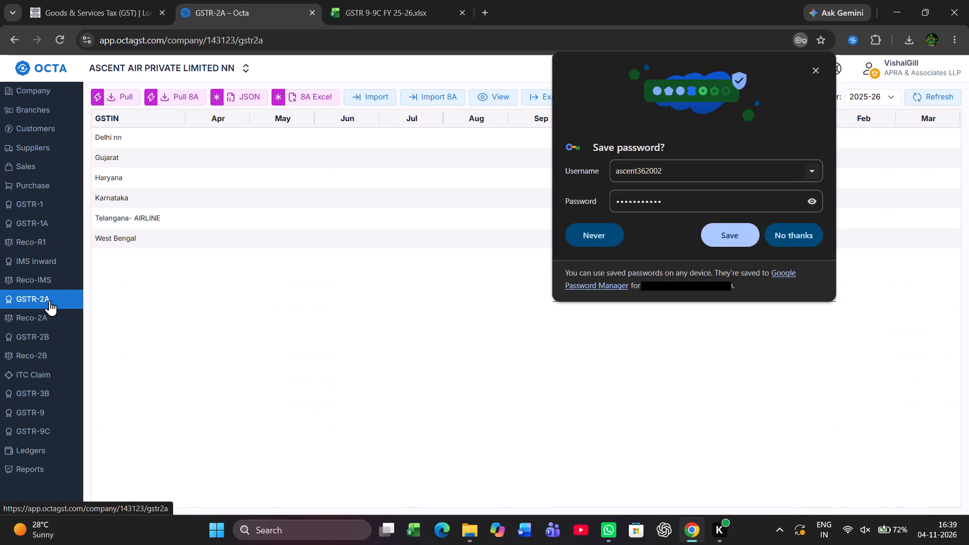
left_click(55, 343)
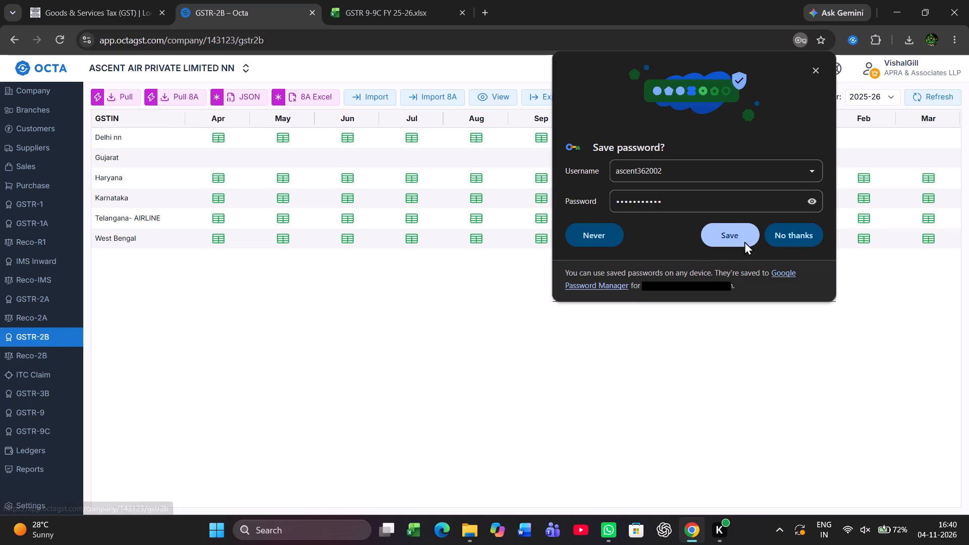
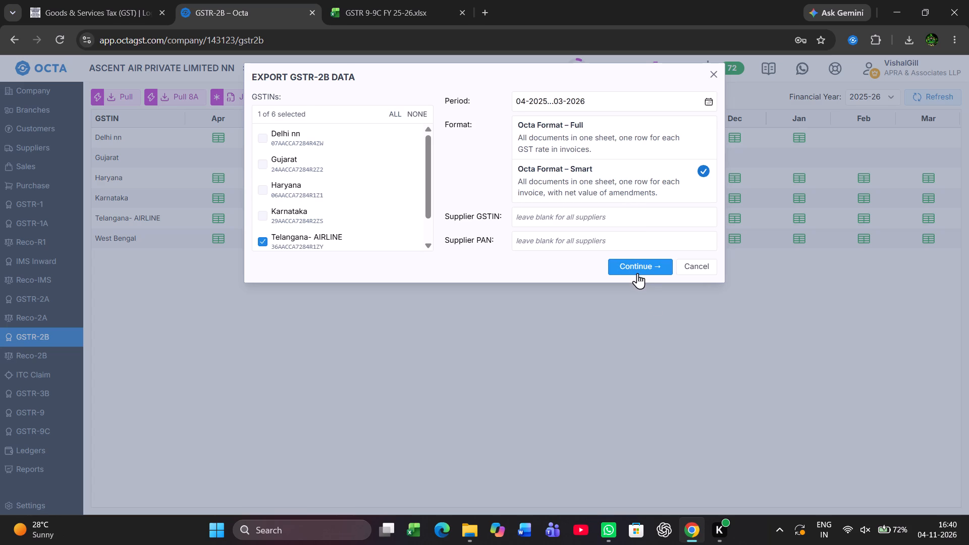
Start the GSTR-2B export for Telangana- AIRLINE, 04-2025 to 03-2026, in Octa Format – Smart.
left_click(637, 273)
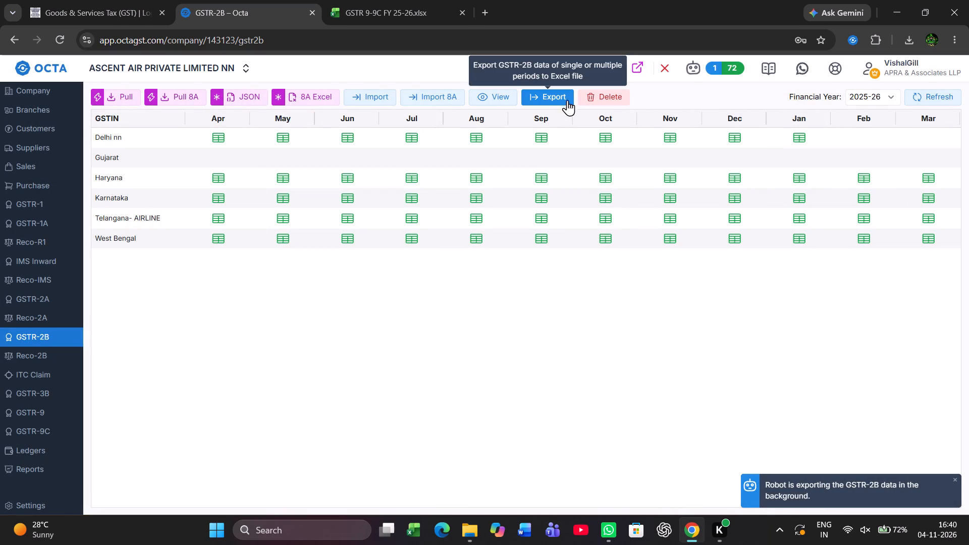
Export GSTR-2B data for Haryana only, 04-2025 to 03-2026, in Octa Format – Smart.
left_click(561, 97)
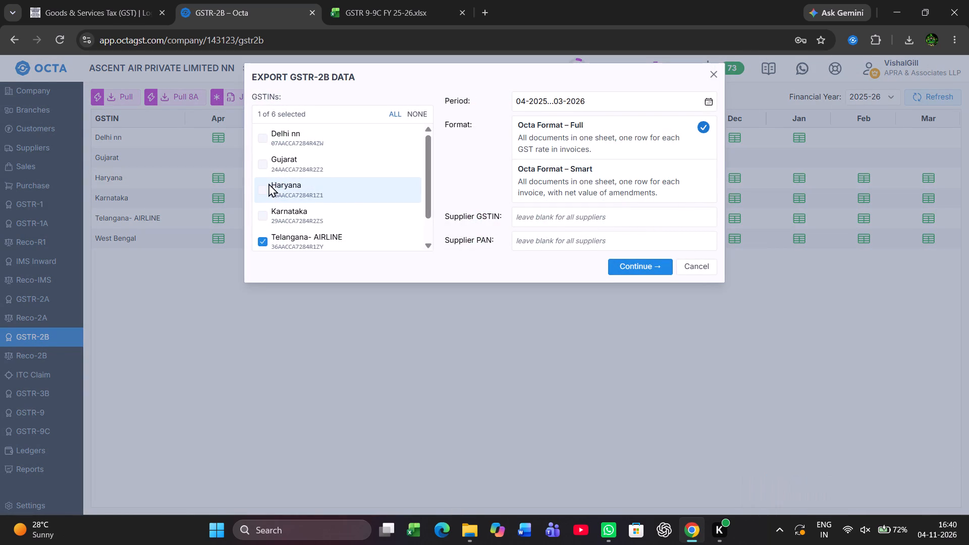
left_click(265, 186)
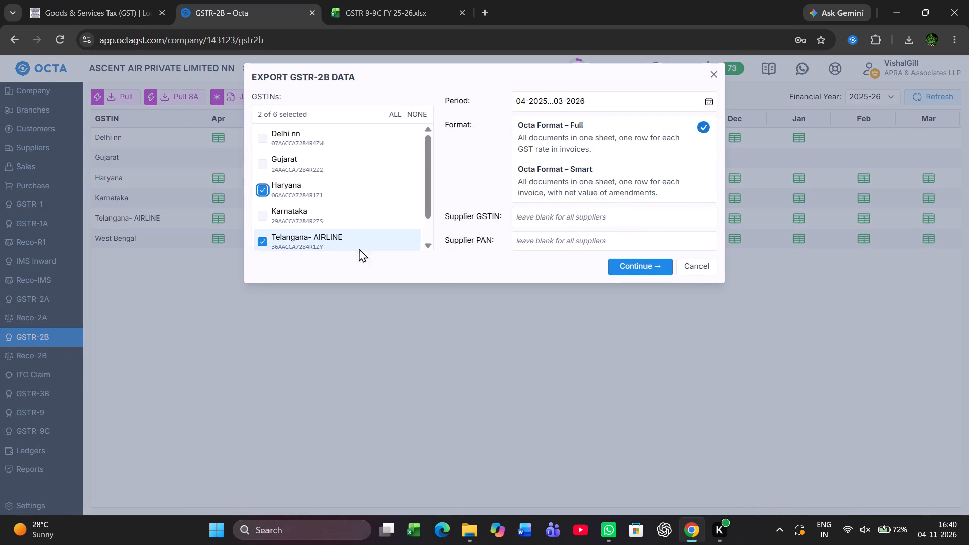
left_click(264, 245)
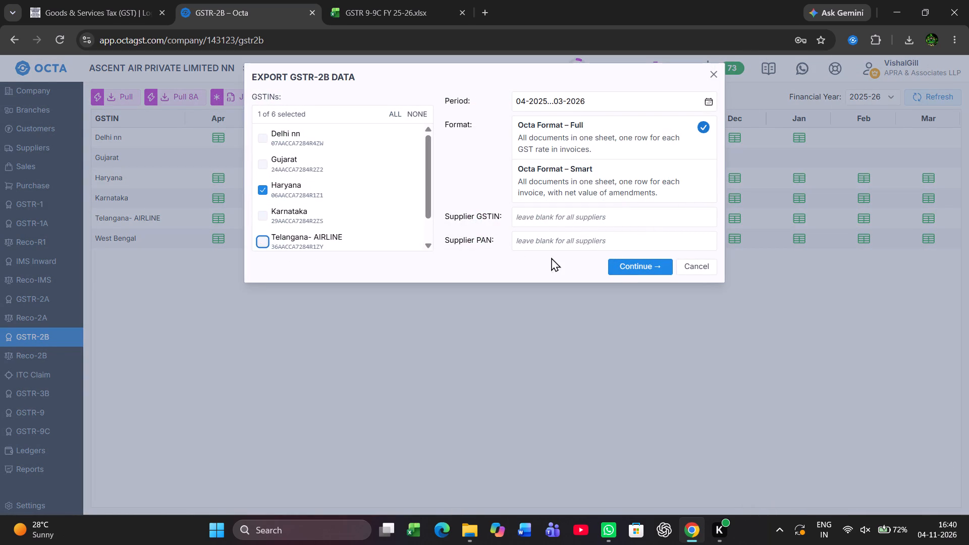
left_click(607, 173)
left_click(637, 267)
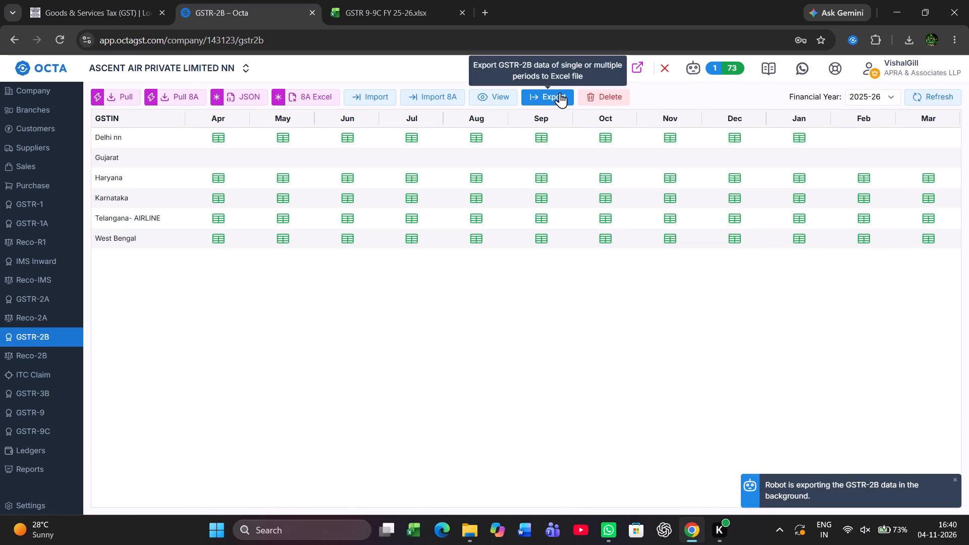
Export GSTR-2B data for West Bengal only, 04-2025 to 03-2026, in Octa Format – Smart.
left_click(560, 92)
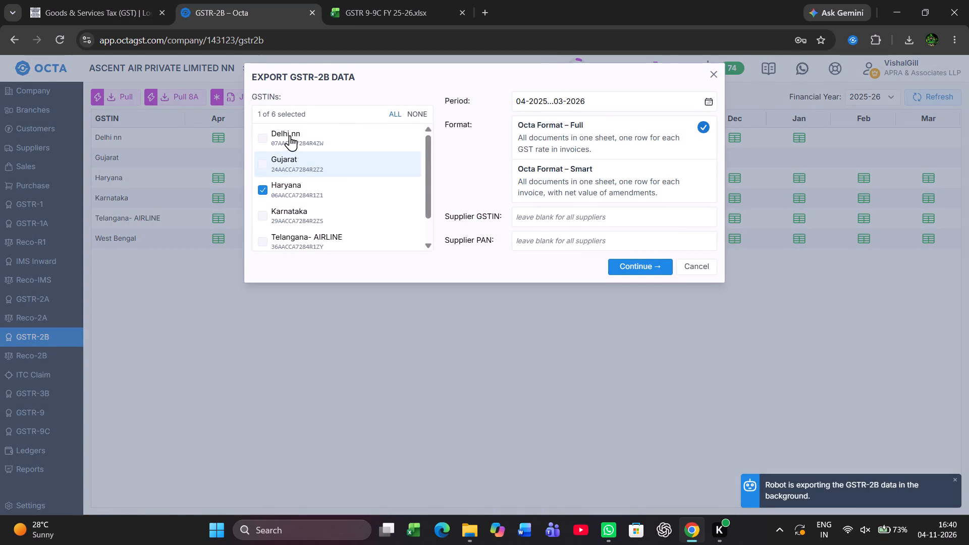
left_click(261, 213)
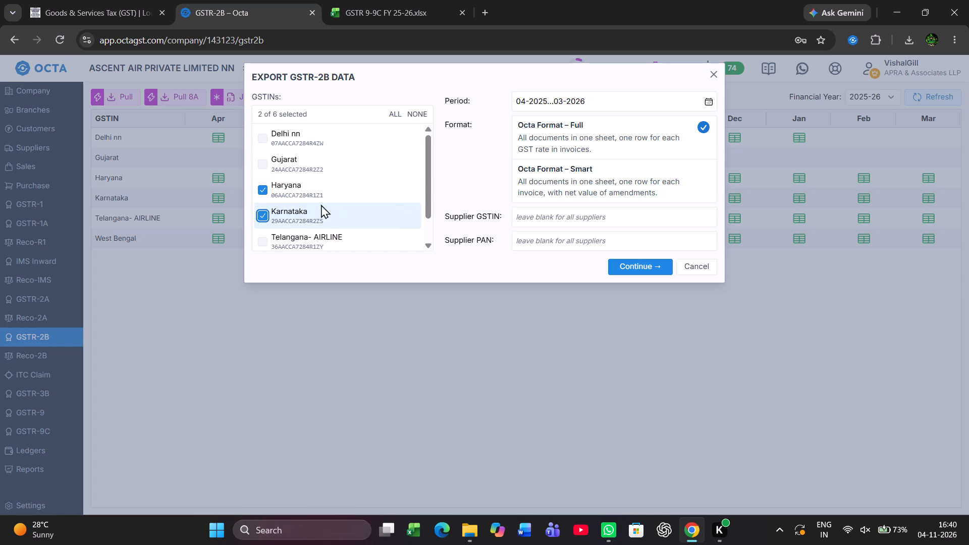
left_click(262, 187)
left_click(264, 213)
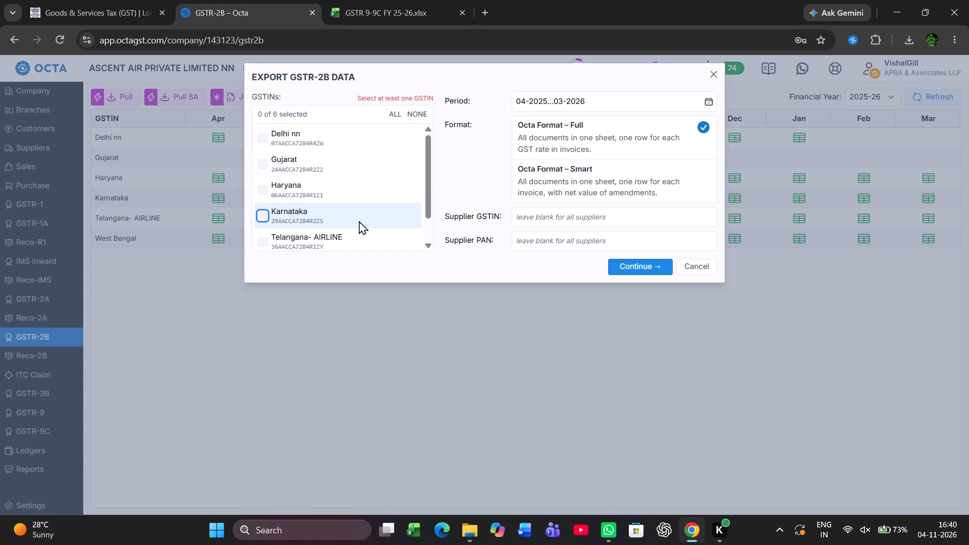
left_click_drag(426, 196, 426, 242)
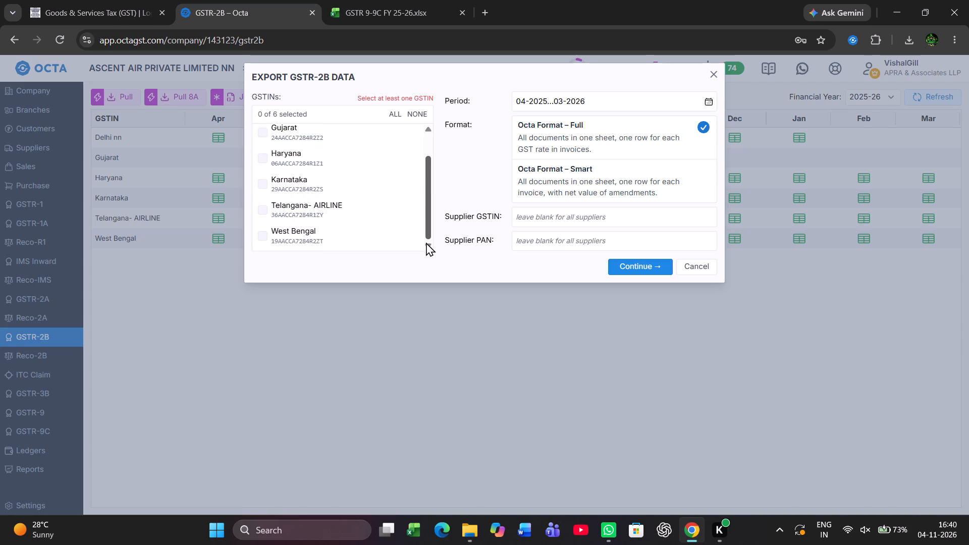
left_click_drag(426, 242, 426, 245)
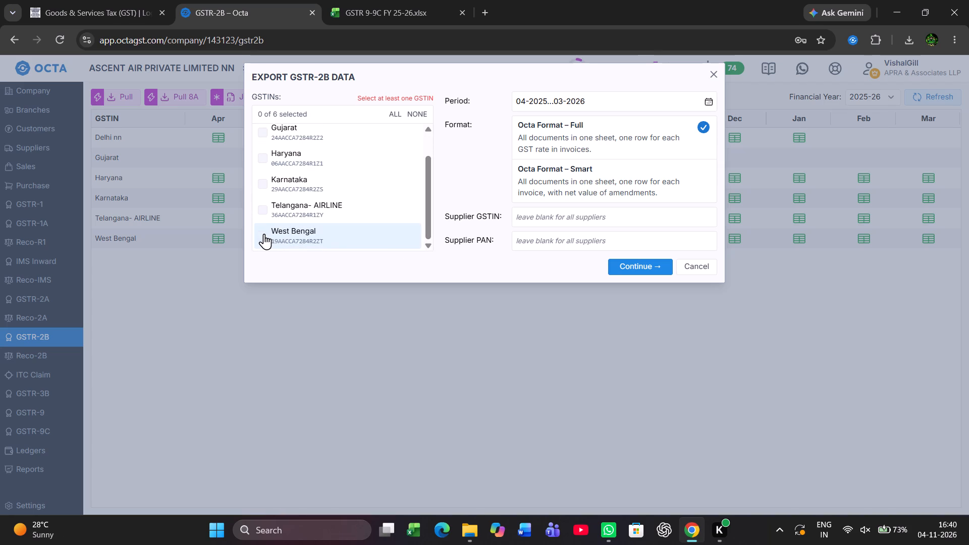
left_click(264, 234)
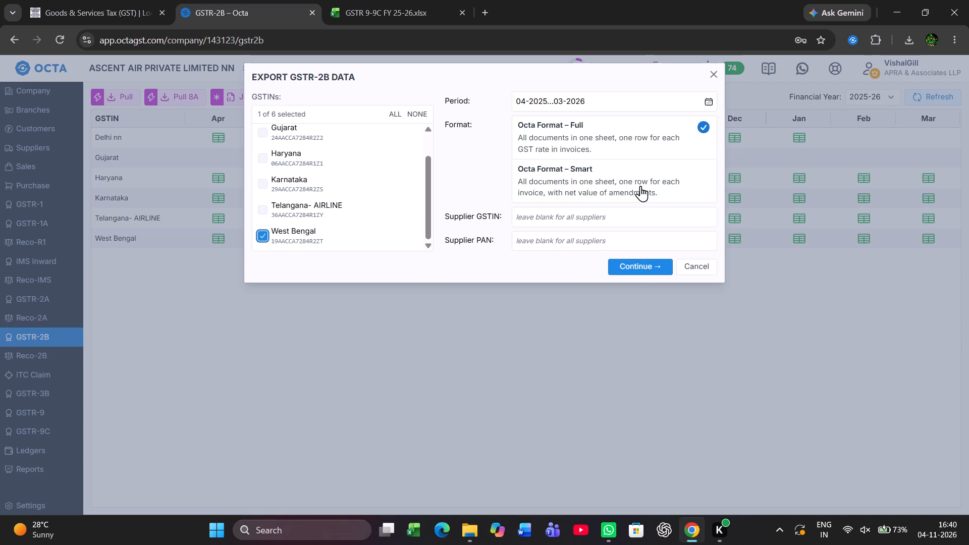
left_click(639, 182)
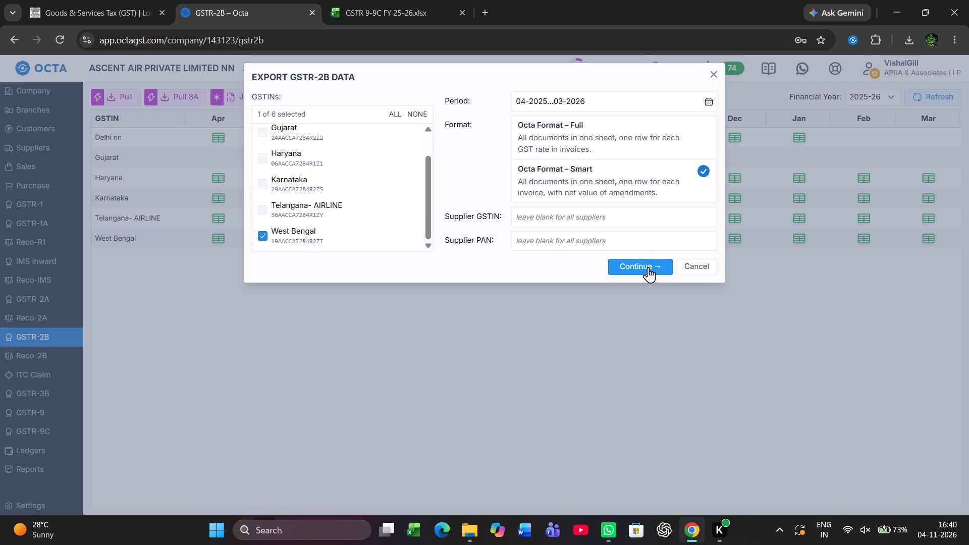
left_click(648, 267)
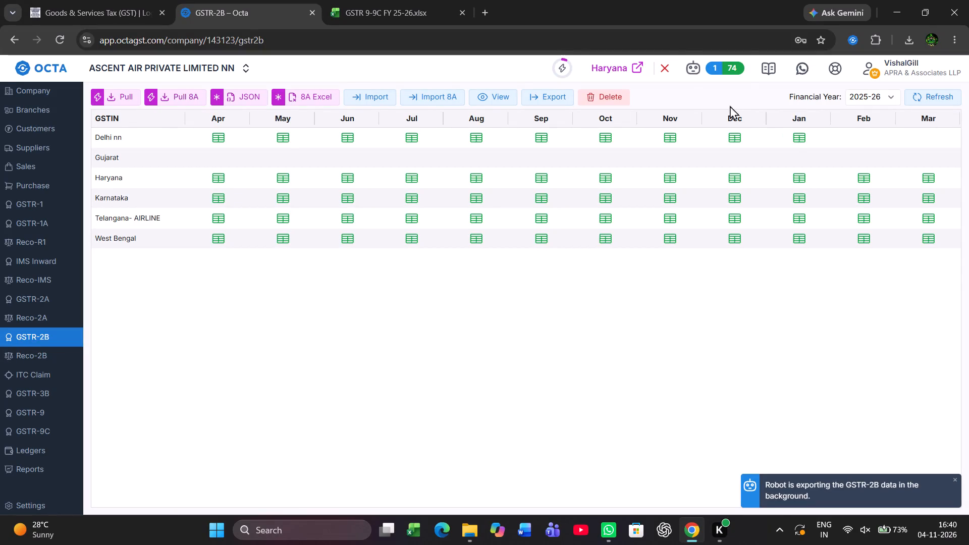
left_click(705, 68)
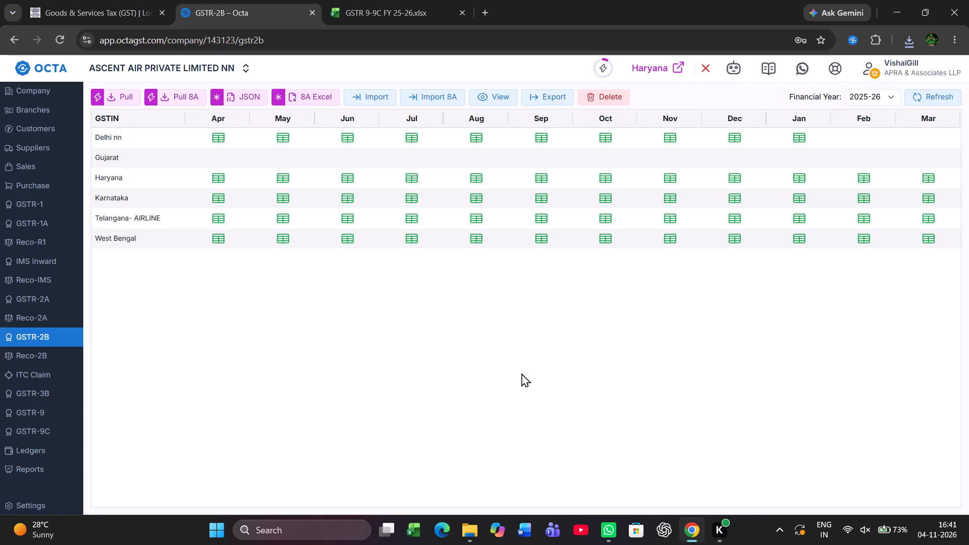
Switch to File Explorer and create a folder named WEST BENGAL inside the ASCENT AIR PRIVATE LIMITED folder.
key("alt+Tab")
key("alt+Tab")
key("alt+Tab")
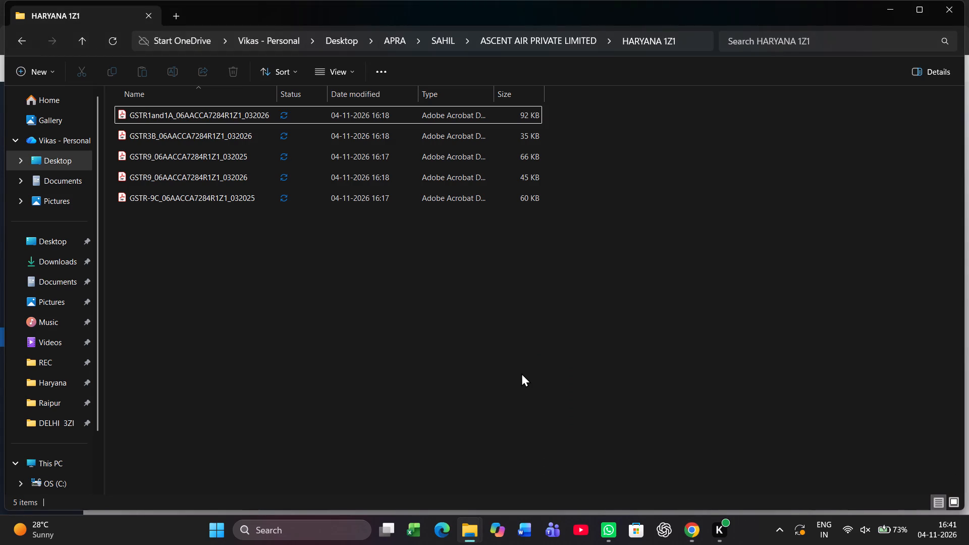
key("BackSpace")
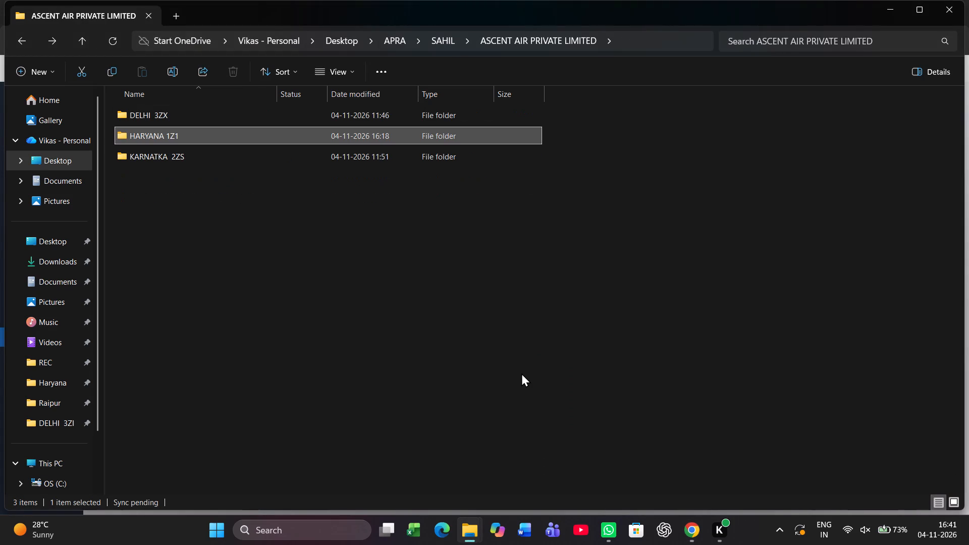
key("ctrl+shift+n")
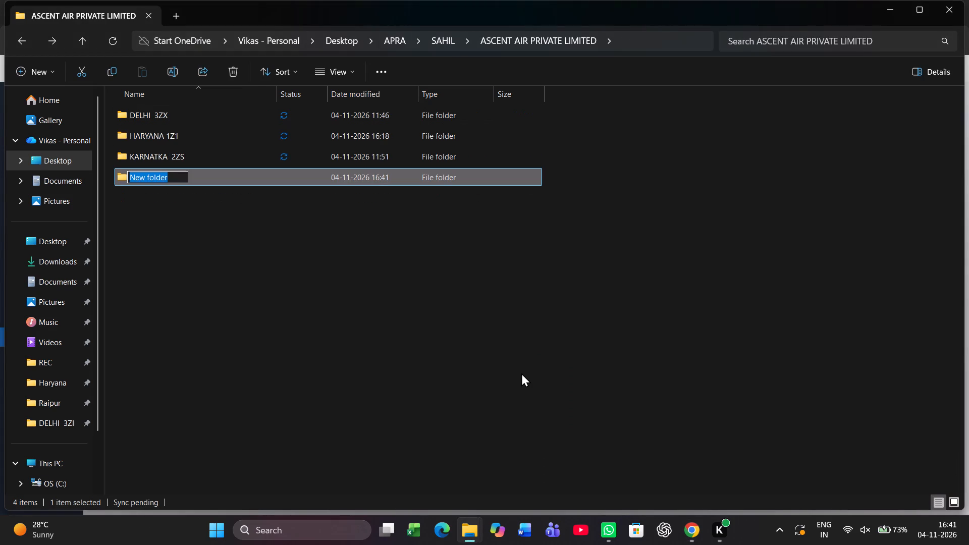
type("WEST BENGAL")
key("Return")
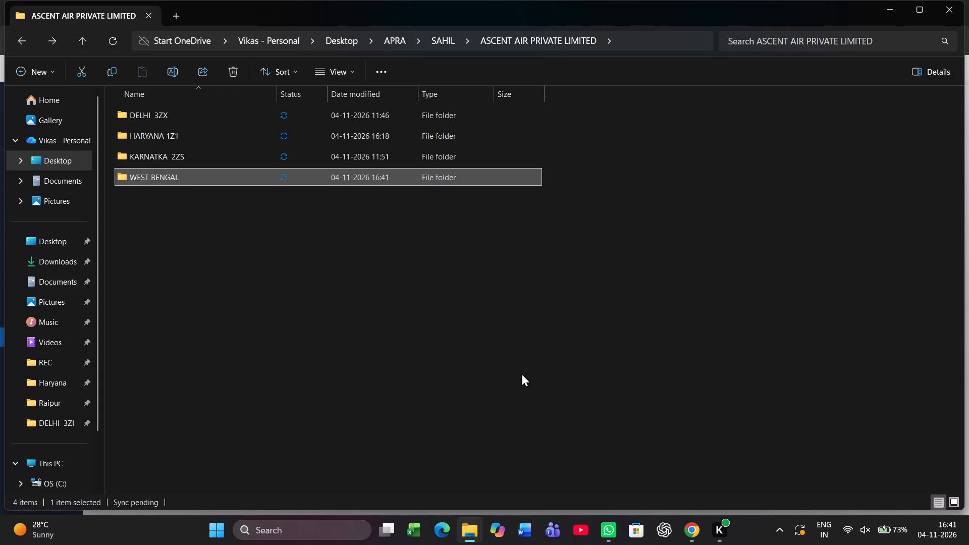
Create another folder named TAMILNADU alongside the other state folders of ASCENT AIR PRIVATE LIMITED.
key("ctrl+shift+n")
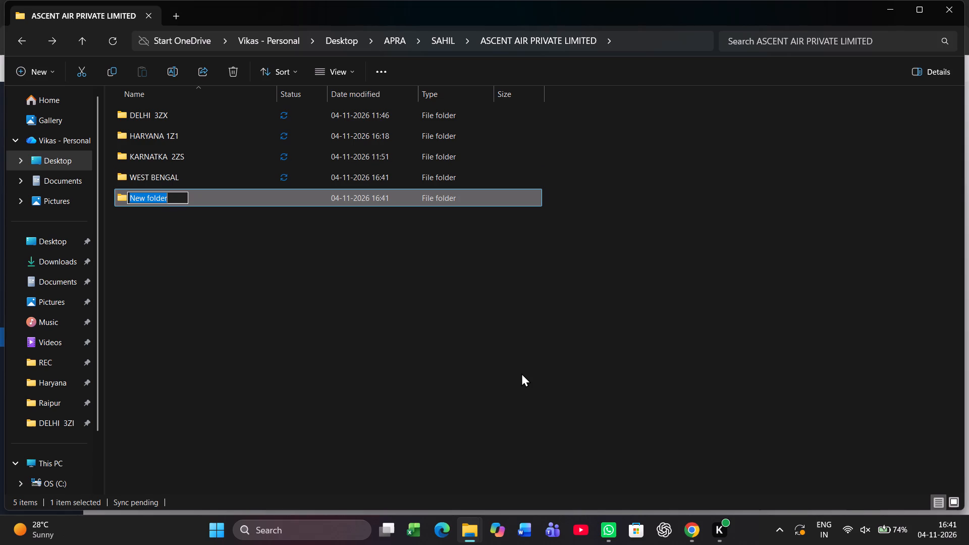
type("TA")
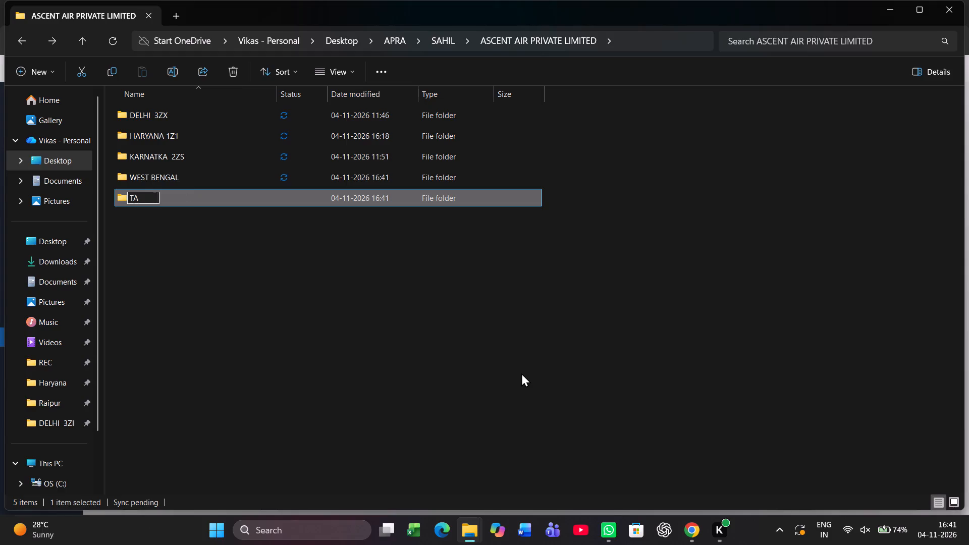
type("MILNADU")
key("Return")
Check the state name in Octa and rename the TAMILNADU folder as TELANGANA - AIRLINE.
key("alt+Tab")
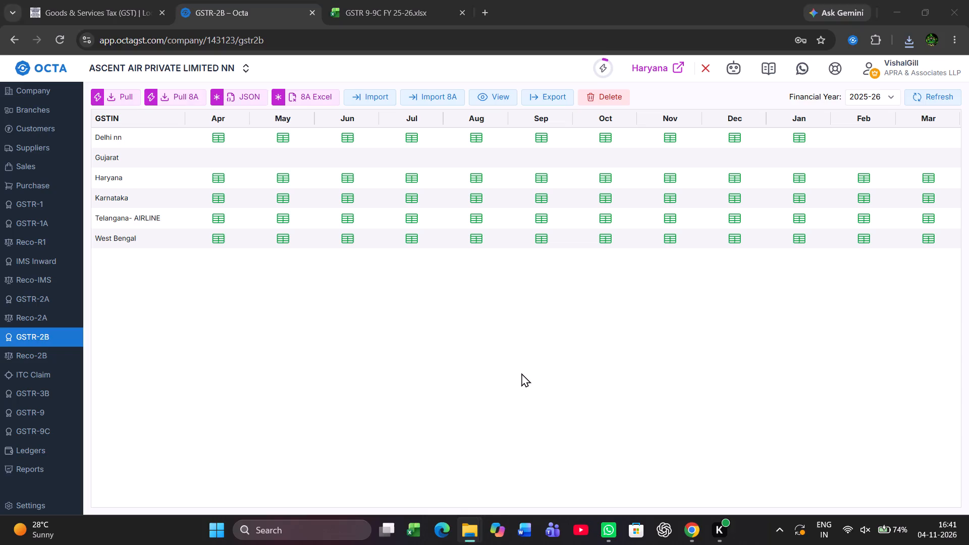
key("alt+Tab")
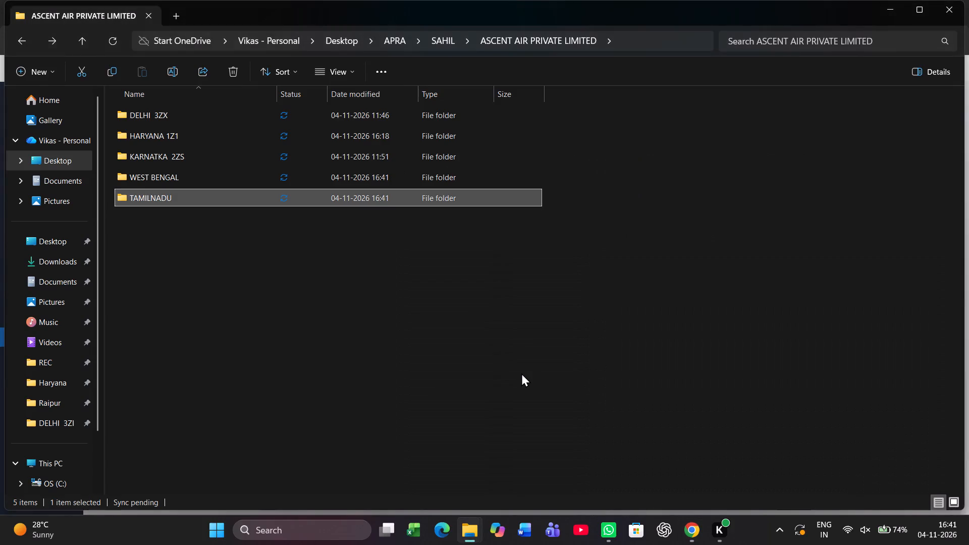
key("F2")
type("TELANGANA - AIRLINE")
key("Return")
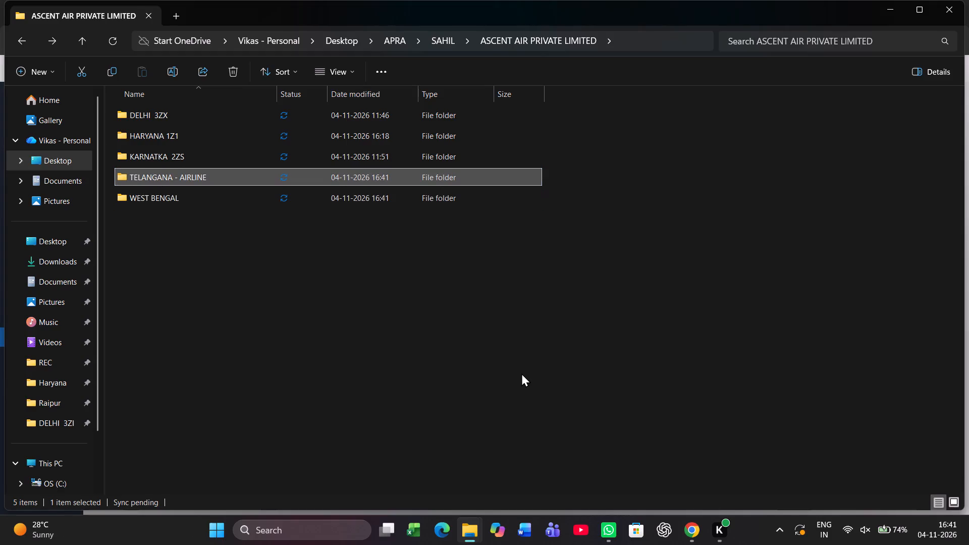
Move the Haryana GSTR2B-Net workbook from Downloads into the HARYANA 1Z1 folder and return to the ASCENT AIR PRIVATE LIMITED folder.
key("alt+Tab")
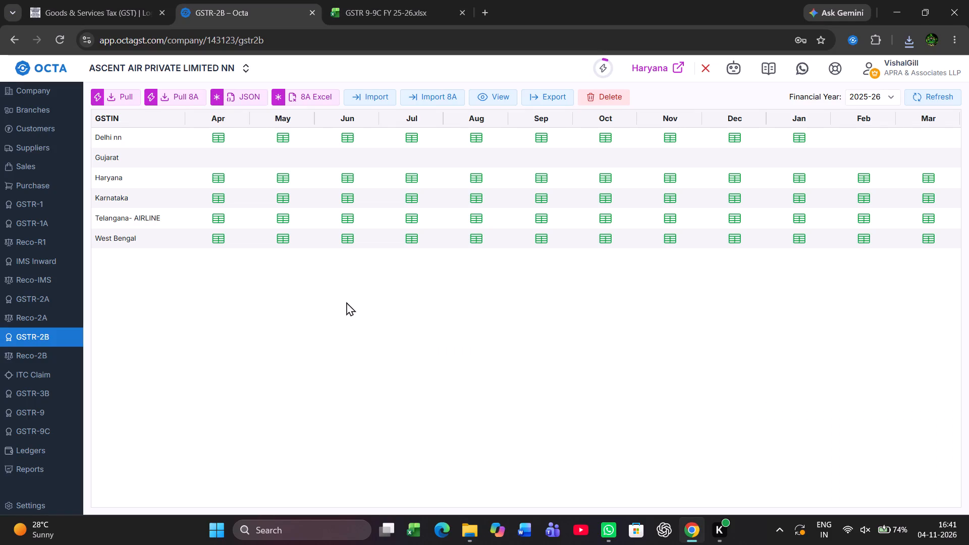
key("alt+Tab")
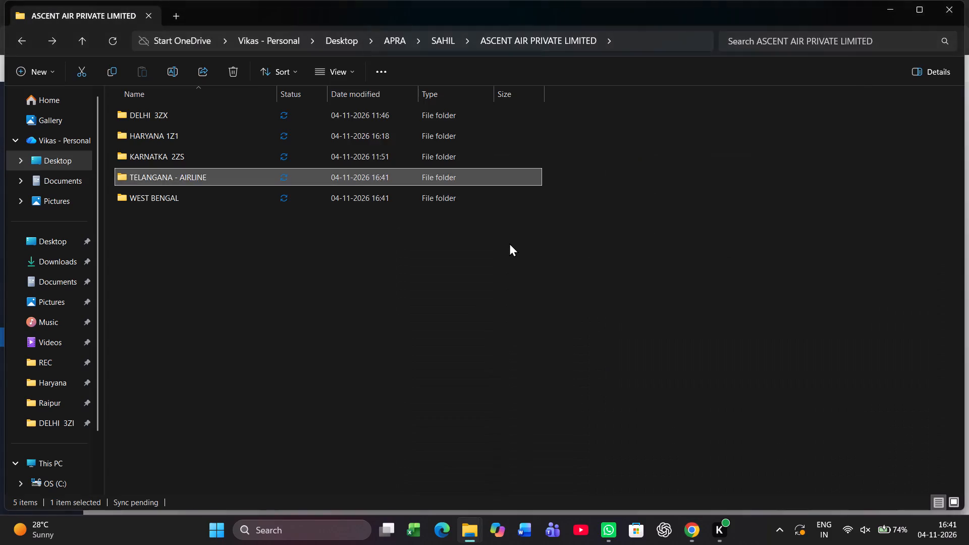
key("alt+Tab")
key("alt+Tab")
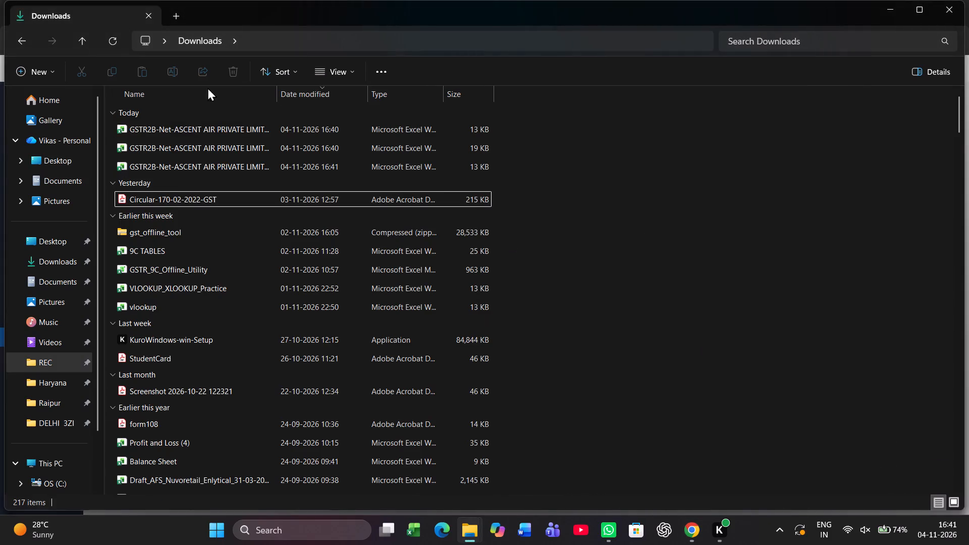
left_click(212, 127)
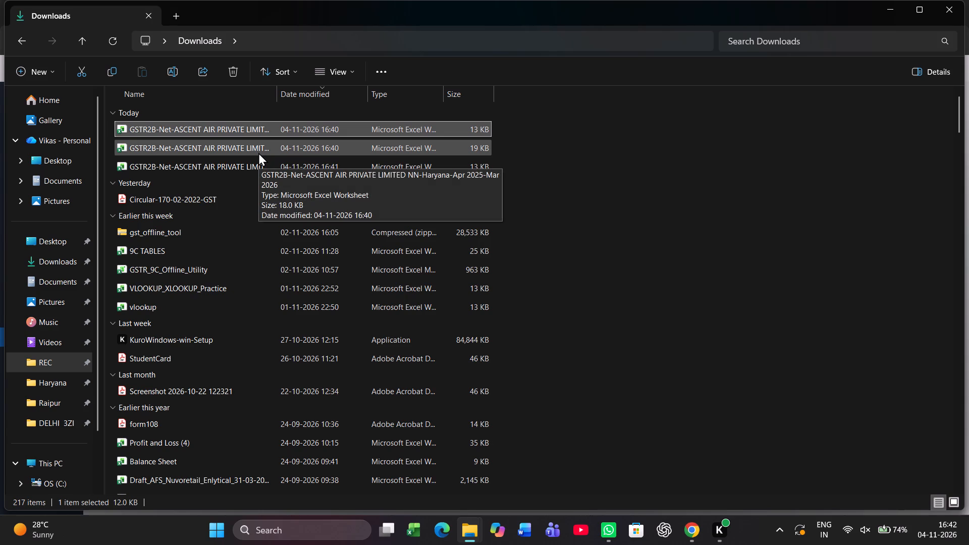
left_click(258, 152)
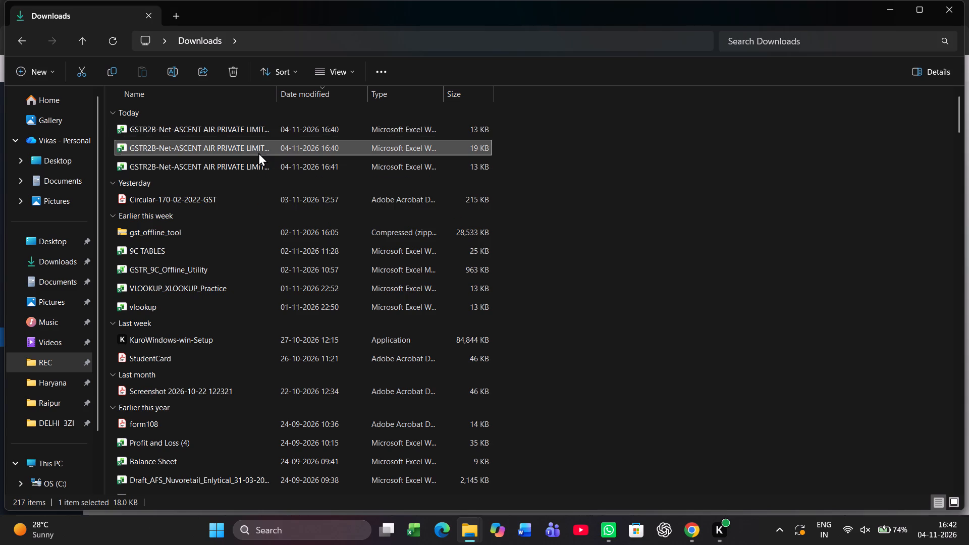
key("ctrl+x")
key("alt+Tab")
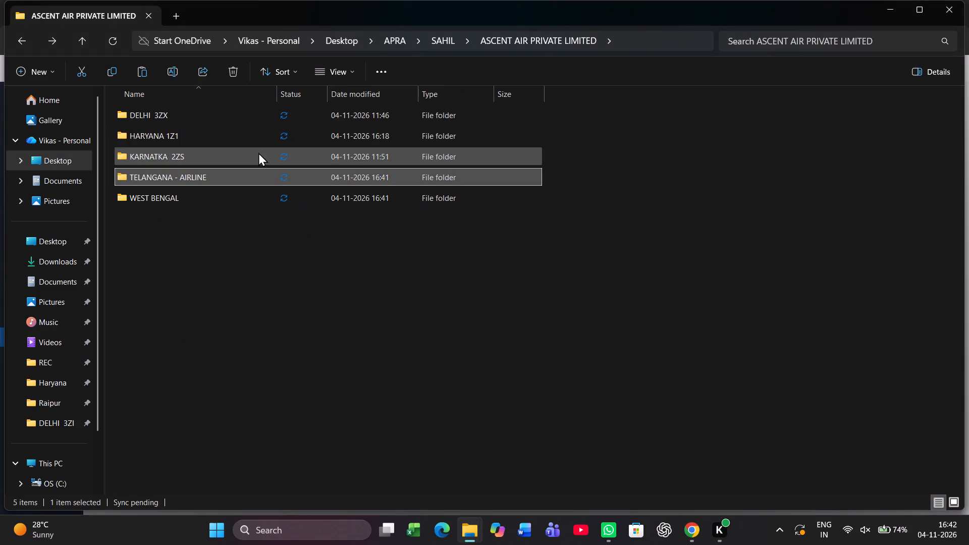
key("Up")
key("Up")
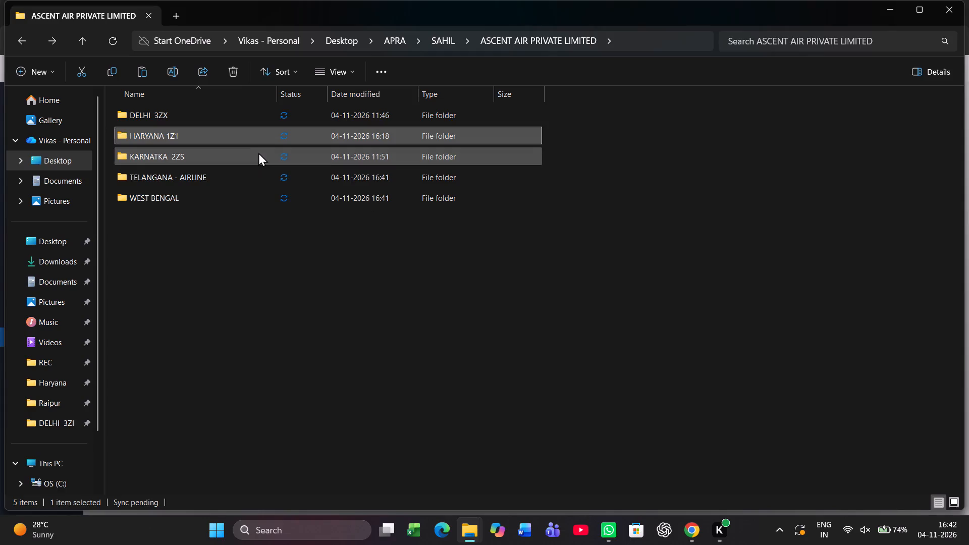
key("Return")
key("ctrl+v")
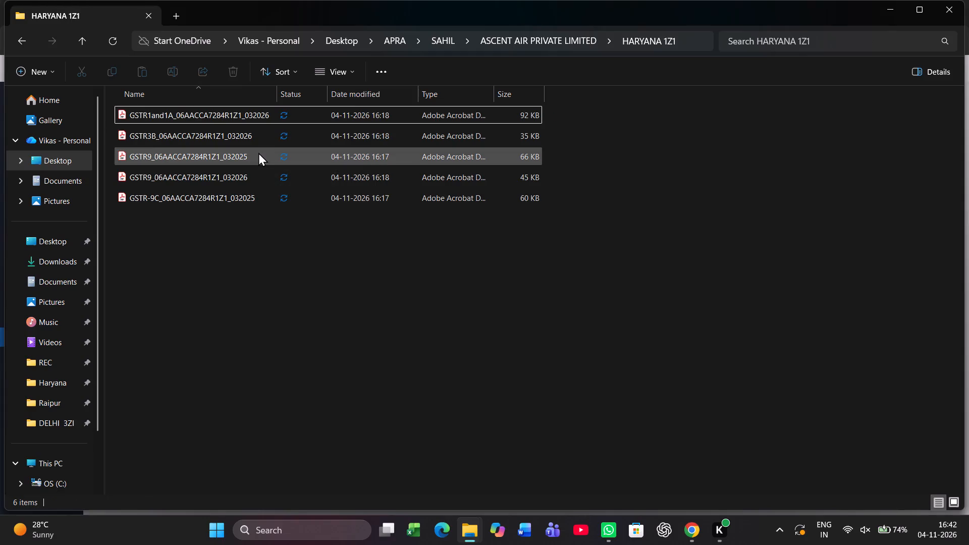
key("BackSpace")
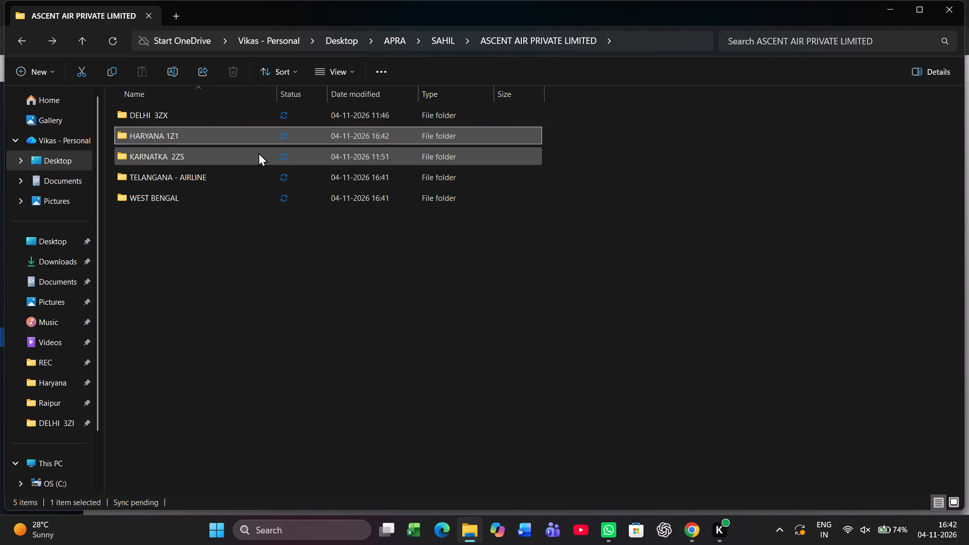
Move the most recent GSTR2B-Net workbook, for Telangana- AIRLINE, from Downloads into the WEST BENGAL folder.
key("alt+Tab")
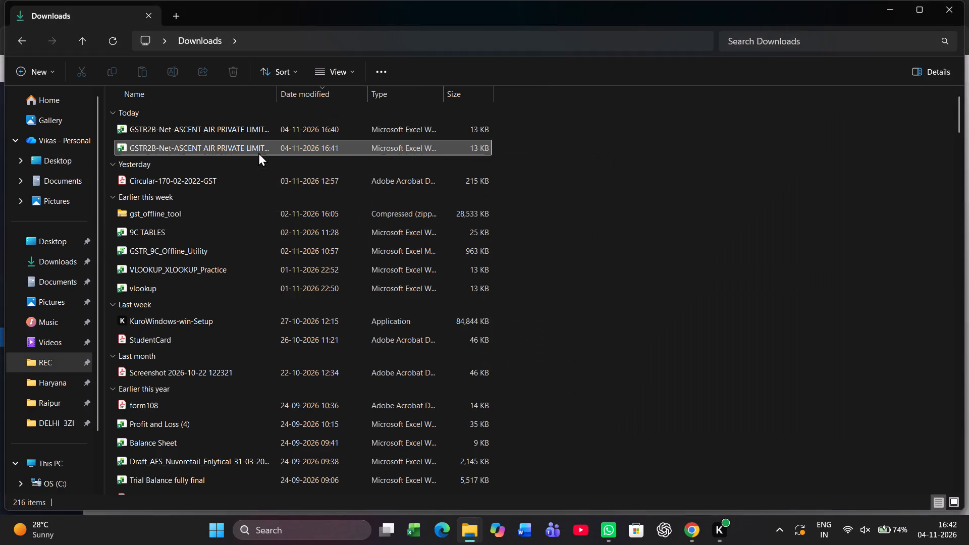
key("Up")
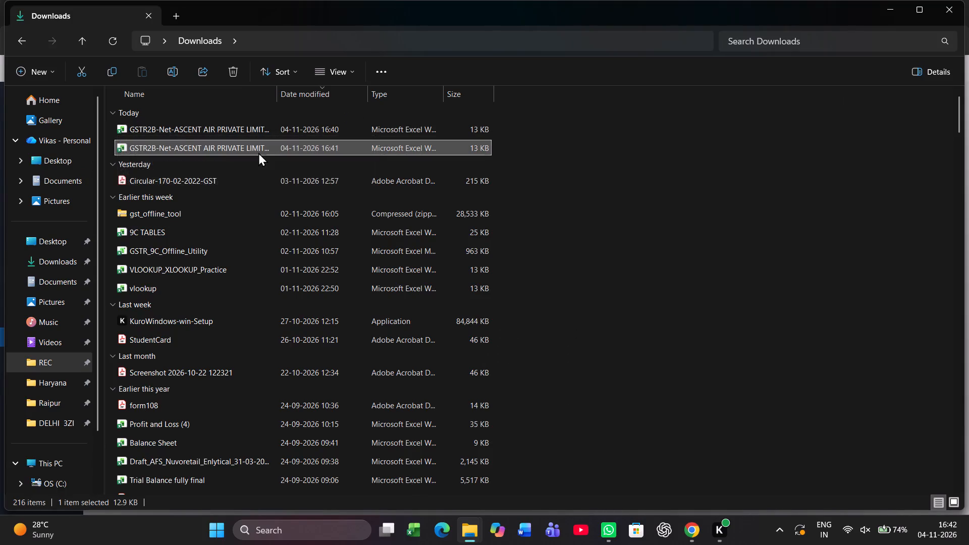
key("ctrl+x")
key("alt+Tab")
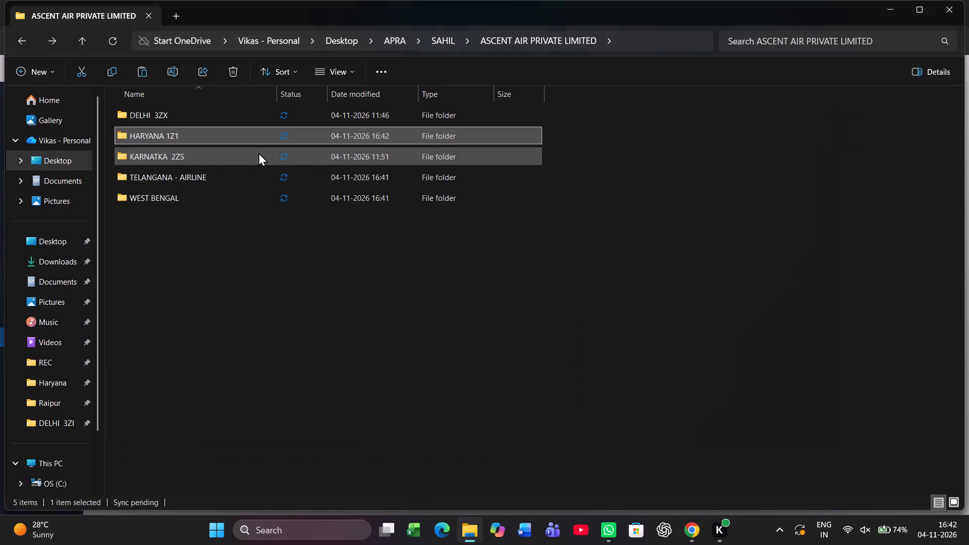
key("Down")
key("Down")
key("Down")
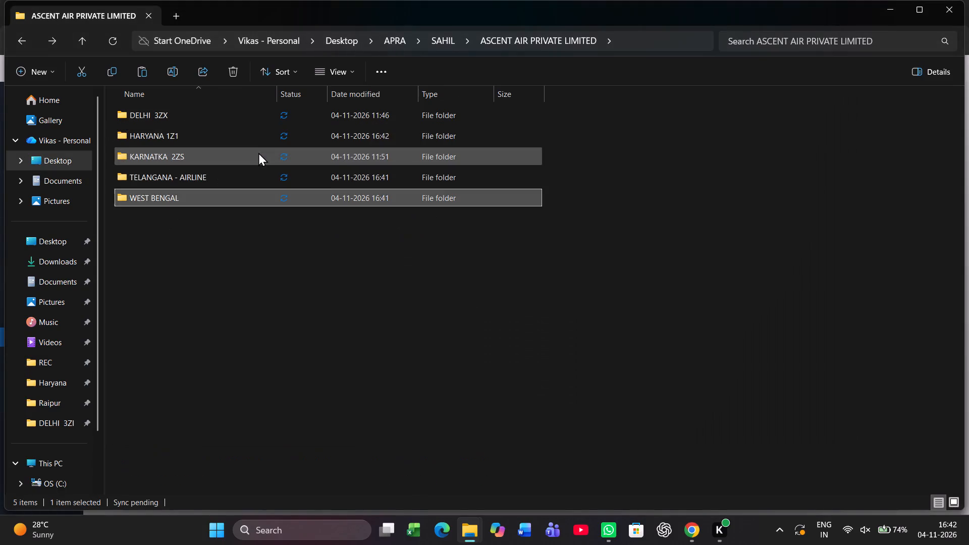
key("Return")
key("ctrl+v")
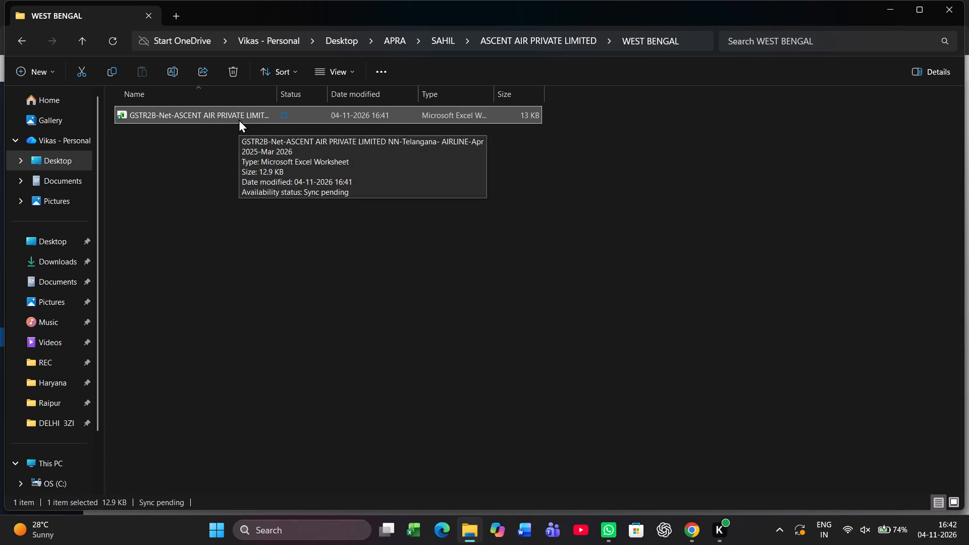
Move the Telangana GSTR2B-Net workbook out of WEST BENGAL into the TELANGANA - AIRLINE folder and return to the ASCENT AIR PRIVATE LIMITED folder.
key("ctrl+x")
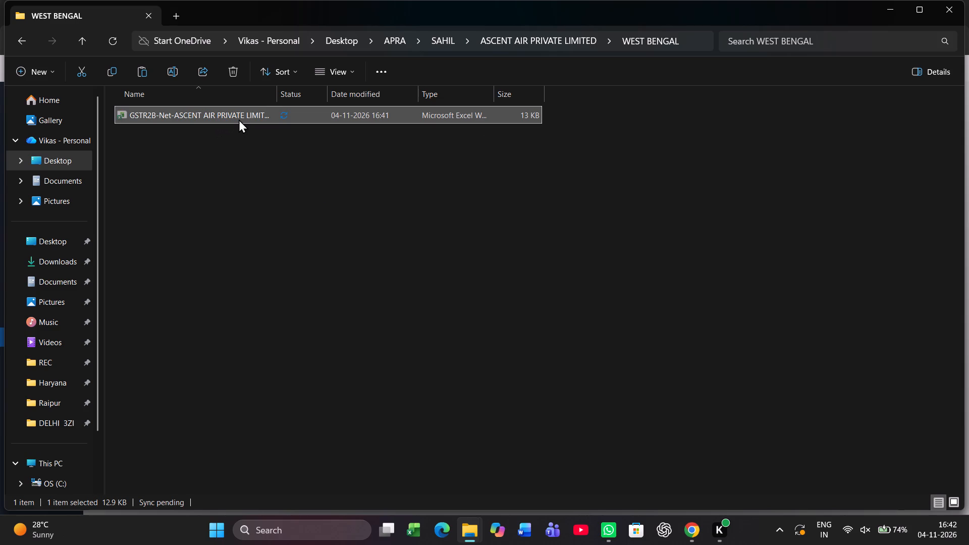
key("BackSpace")
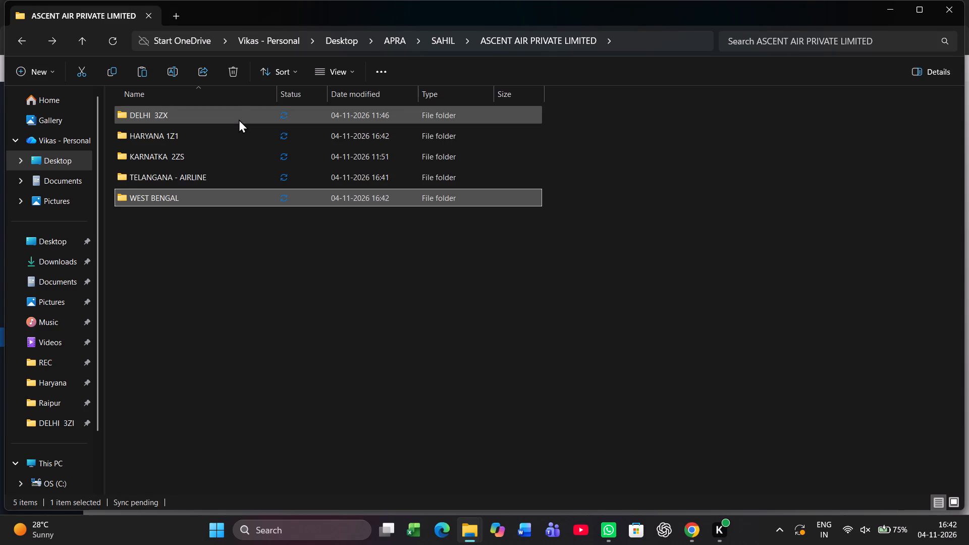
key("Up")
key("Return")
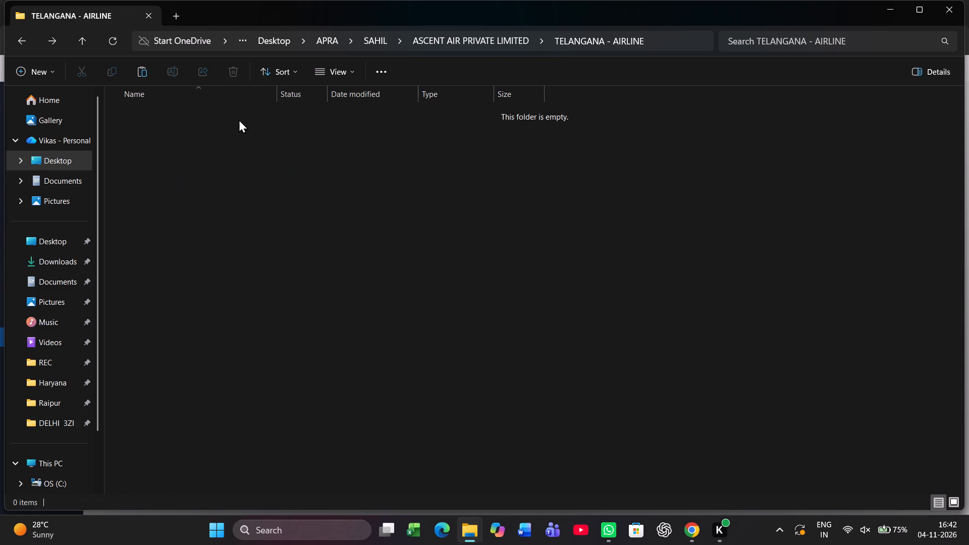
key("ctrl+v")
key("BackSpace")
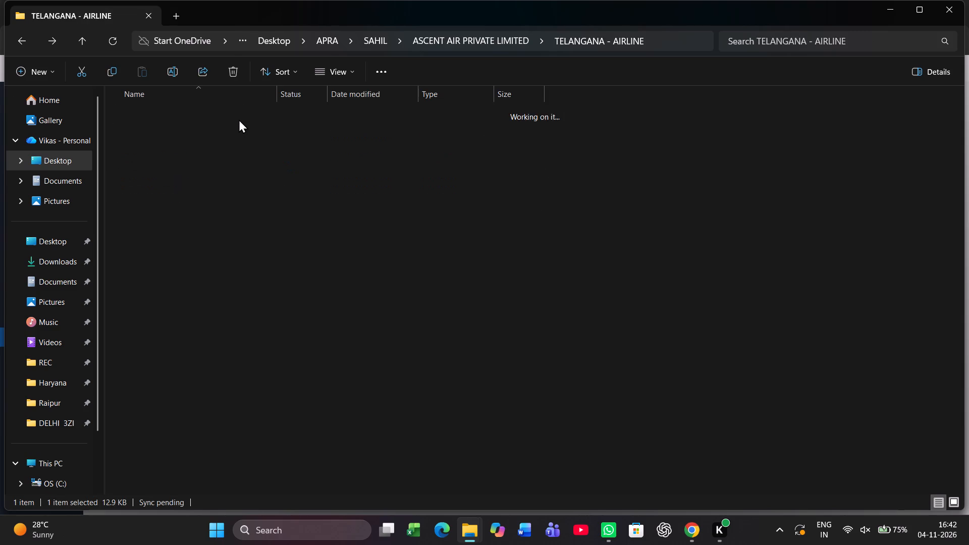
Move the remaining GSTR2B-Net workbook from Downloads into the WEST BENGAL folder and return to the ASCENT AIR PRIVATE LIMITED folder.
key("Down")
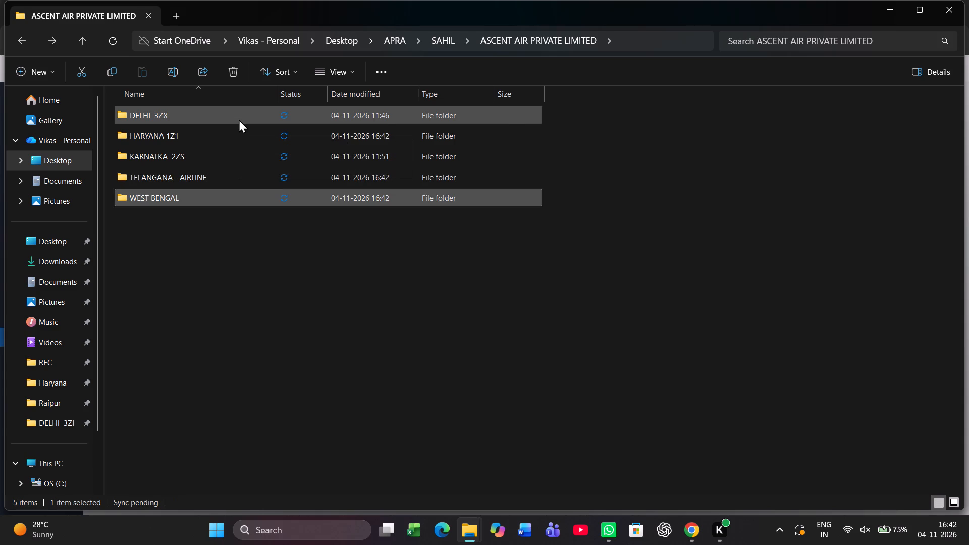
key("Return")
key("alt+Tab")
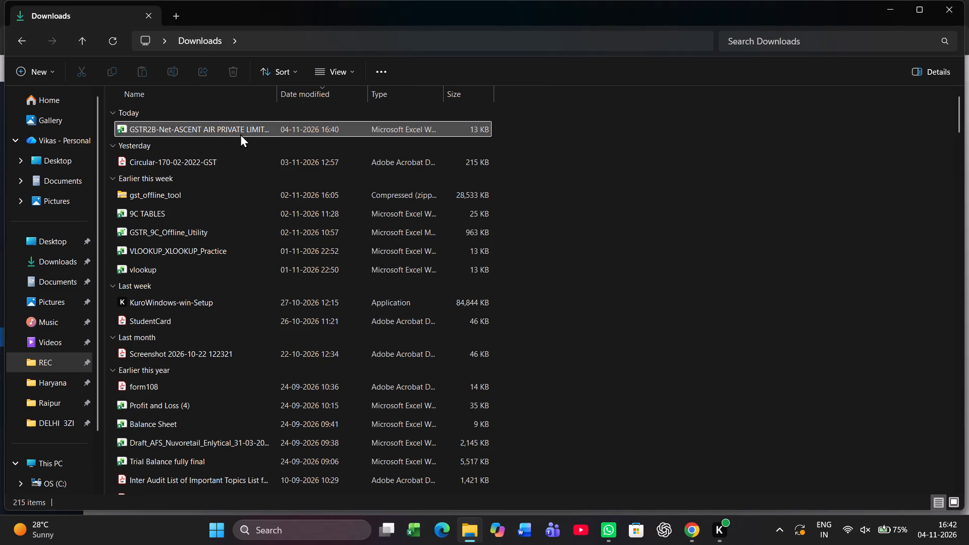
left_click(240, 134)
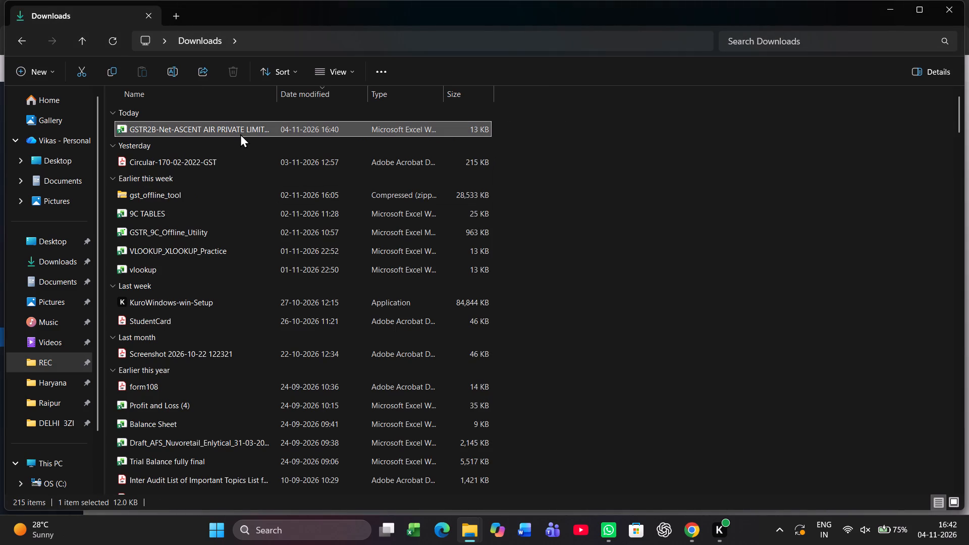
key("ctrl+x")
key("alt+Tab")
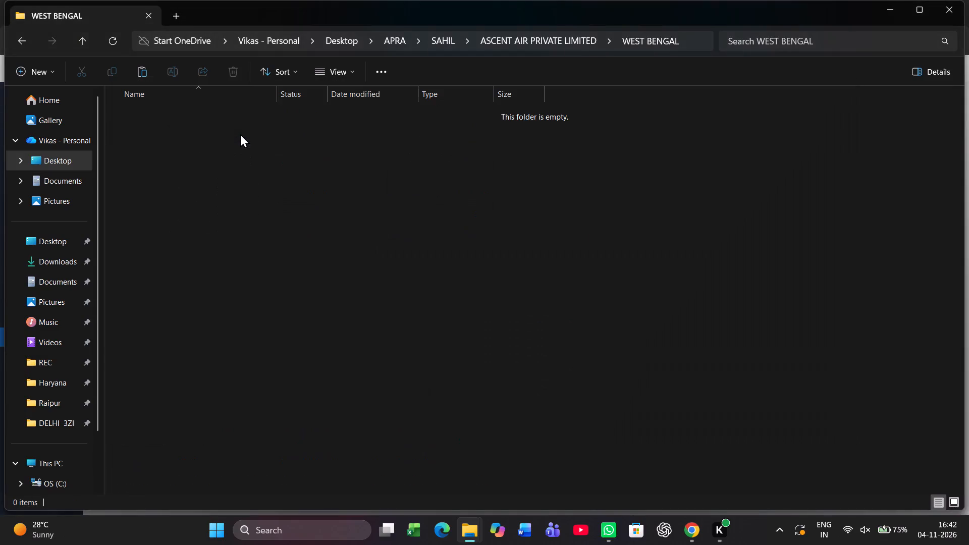
key("ctrl+v")
key("BackSpace")
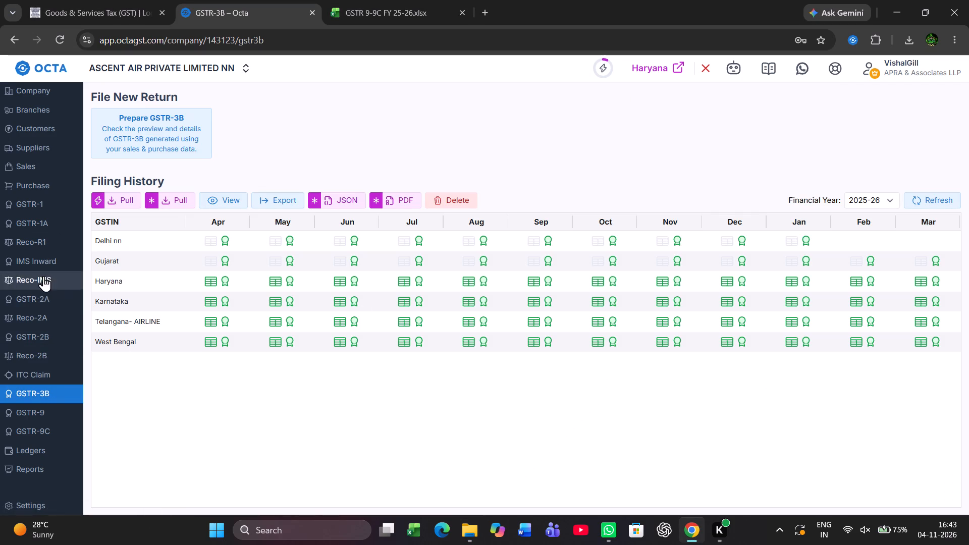
left_click(47, 207)
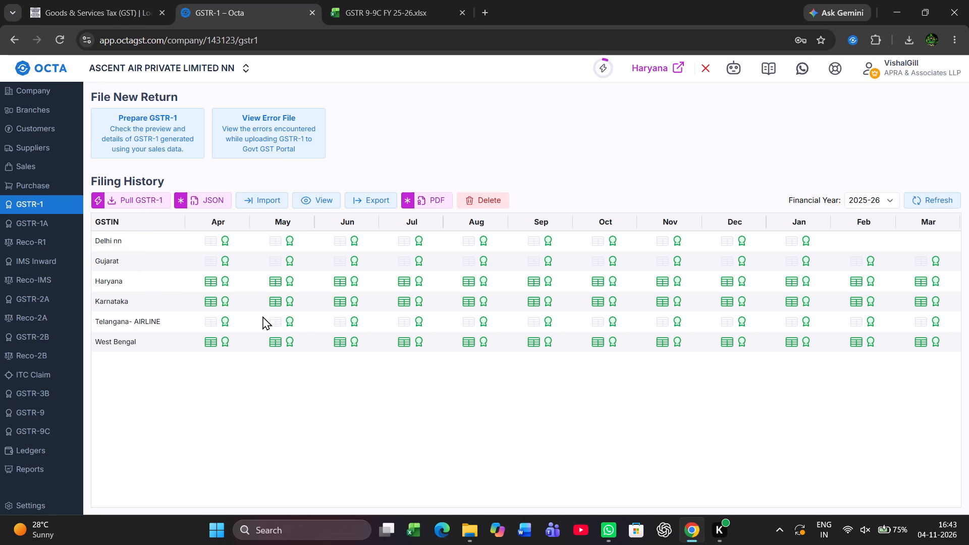
left_click(206, 206)
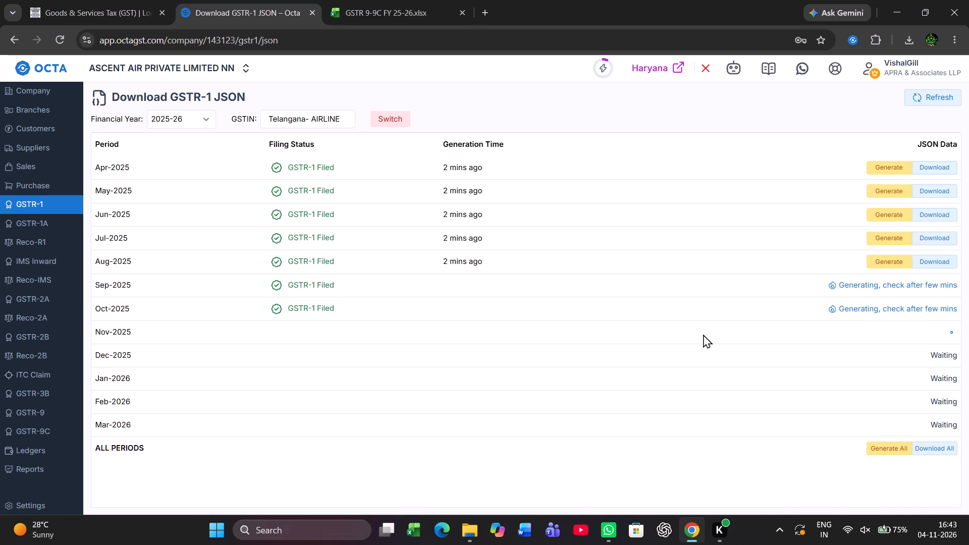
left_click(925, 90)
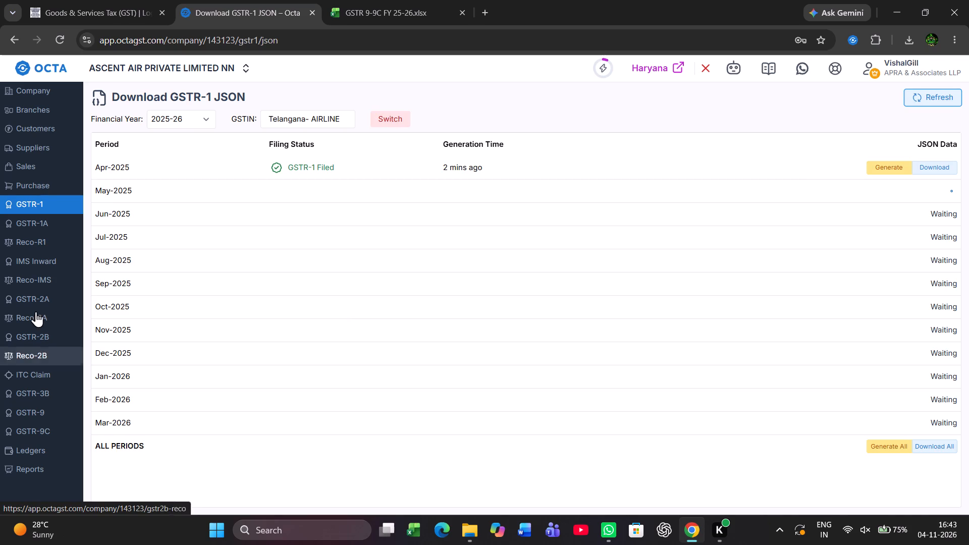
left_click(40, 300)
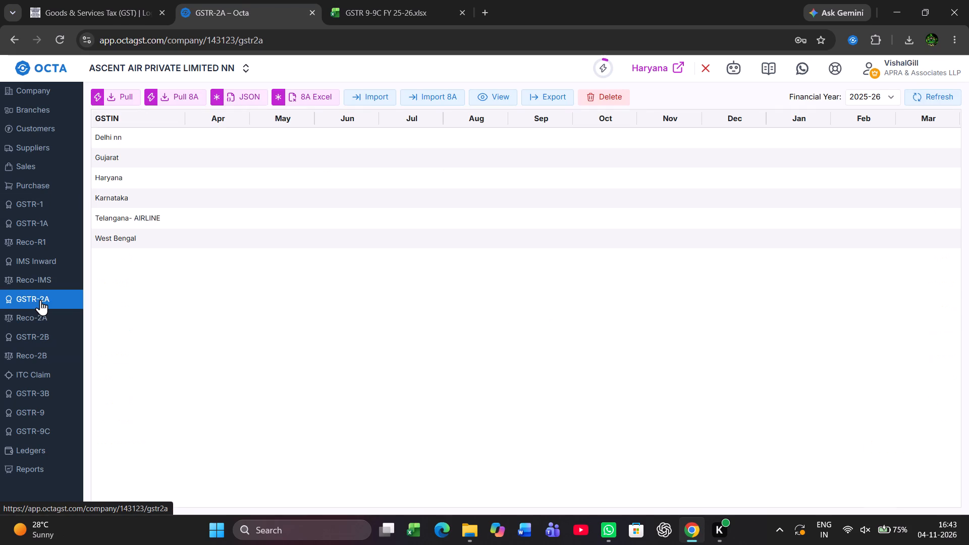
left_click(232, 93)
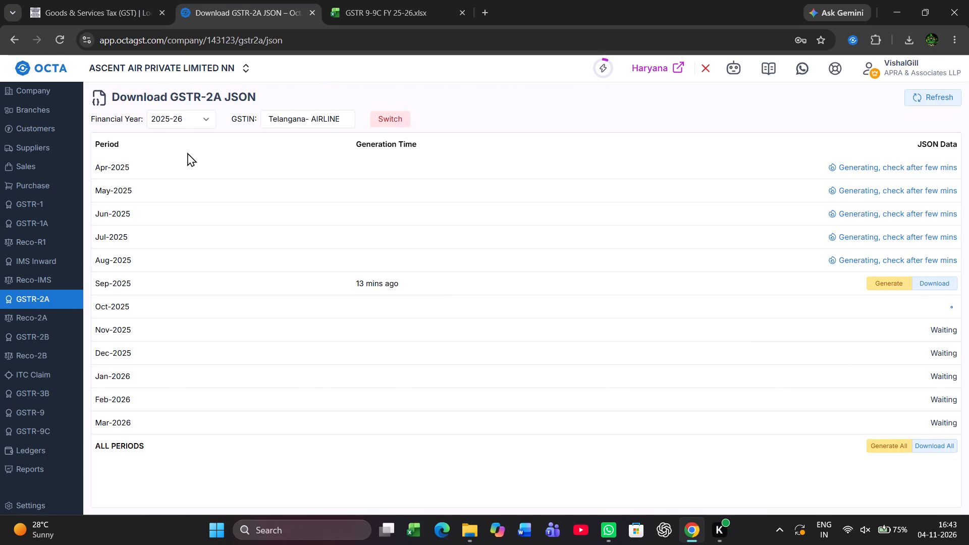
Export the GSTR-3B data for the West Bengal GSTIN for financial year 2025-26.
left_click(38, 392)
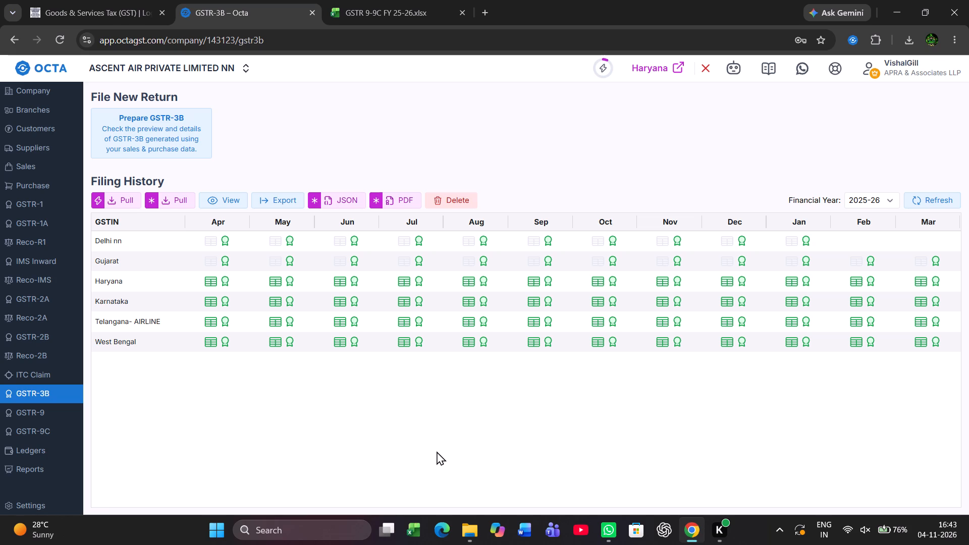
left_click(293, 199)
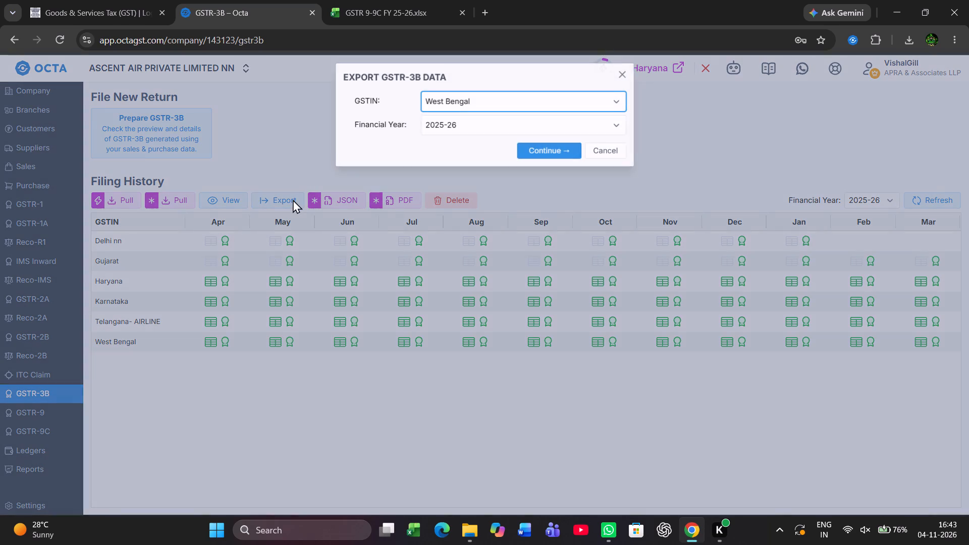
left_click(547, 152)
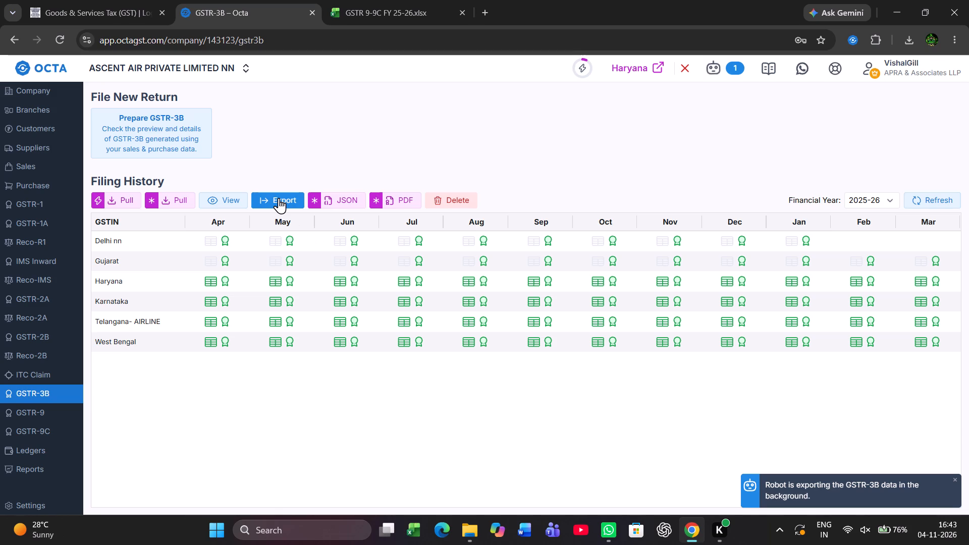
Export the GSTR-3B data for the Telangana- AIRLINE GSTIN for financial year 2025-26.
left_click(279, 198)
left_click(608, 102)
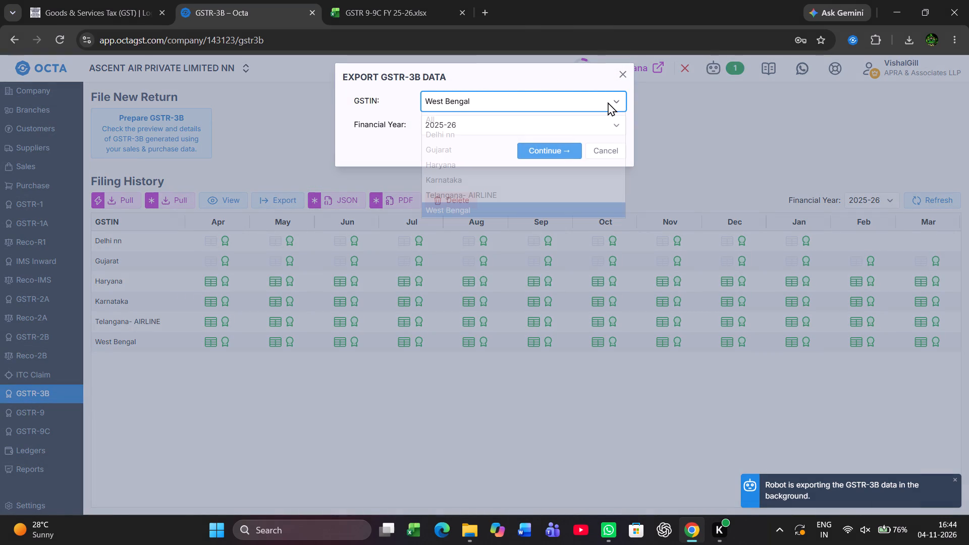
left_click(496, 199)
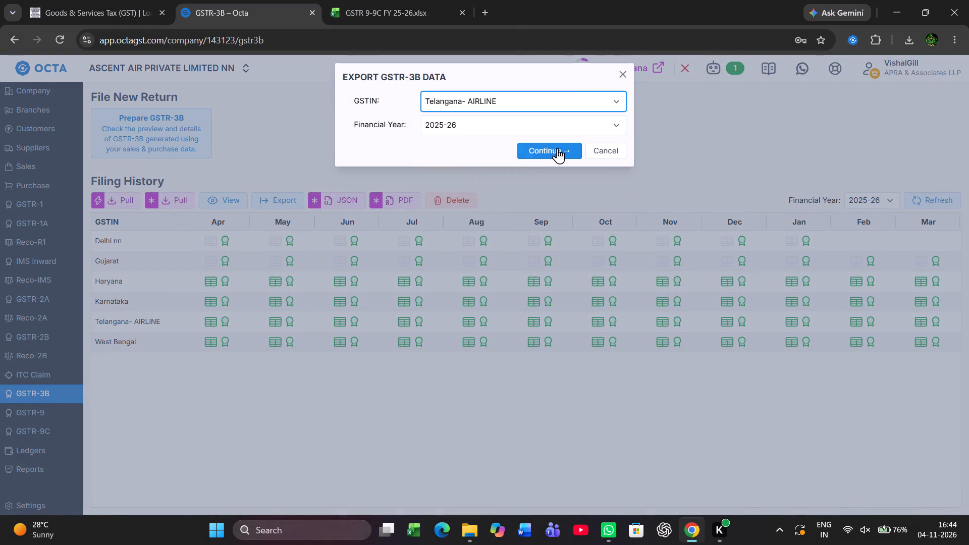
left_click(552, 151)
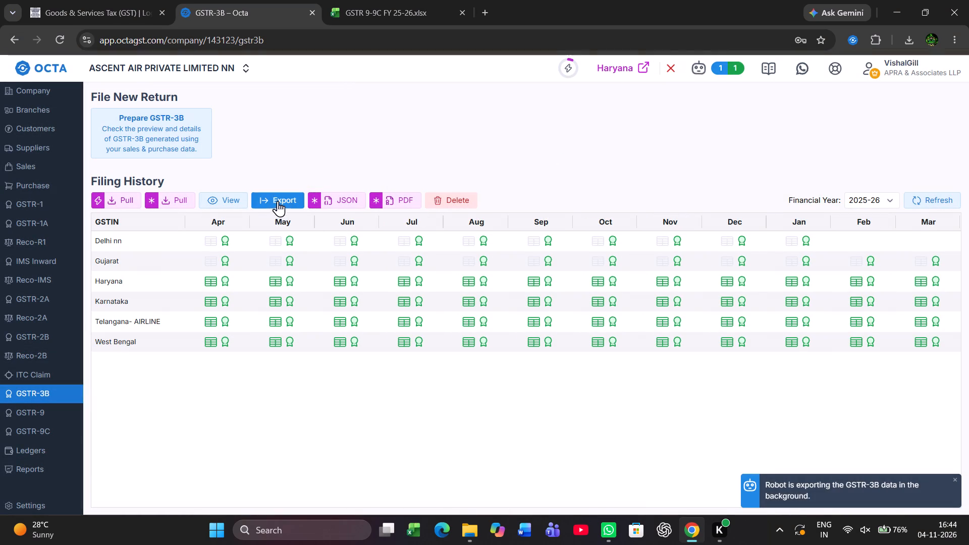
Export the GSTR-3B data for the Haryana GSTIN for financial year 2025-26.
left_click(275, 198)
left_click(585, 98)
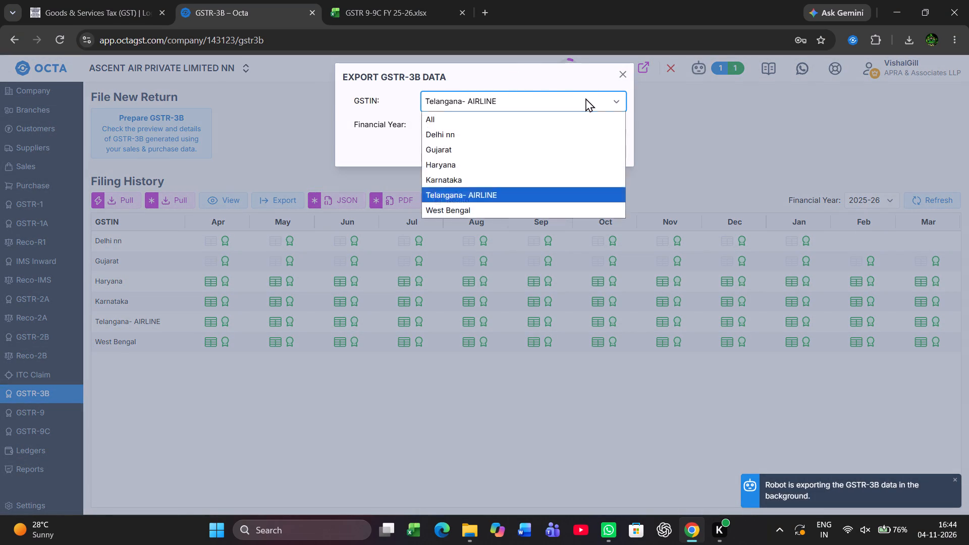
left_click(509, 168)
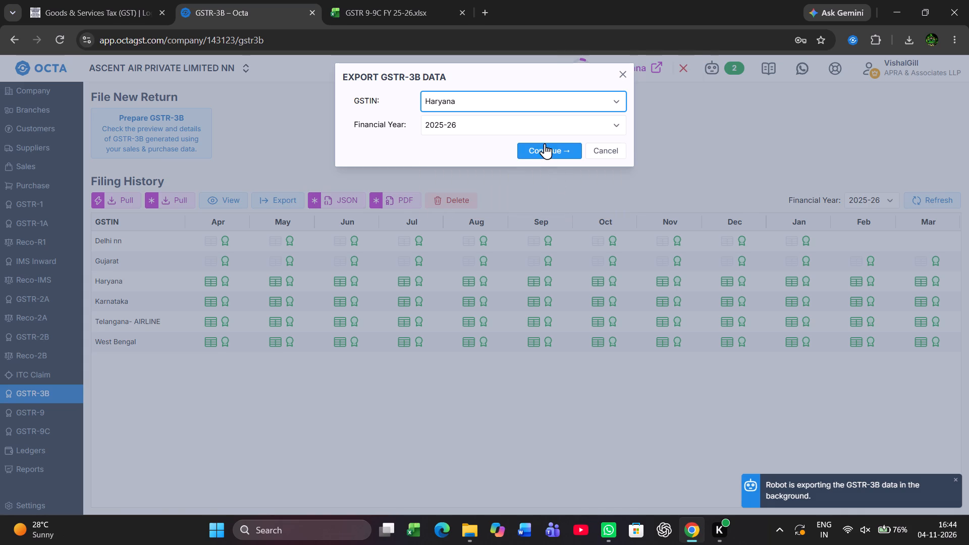
left_click(544, 145)
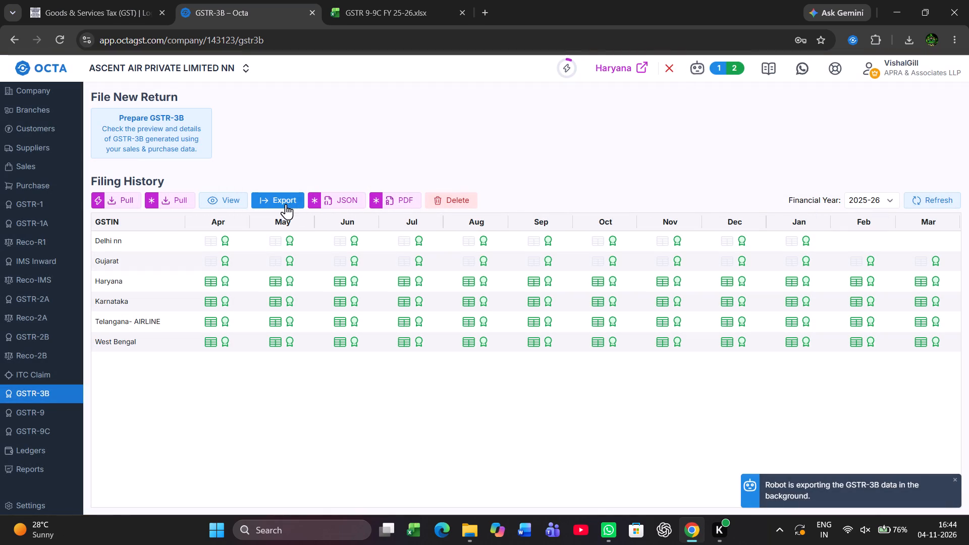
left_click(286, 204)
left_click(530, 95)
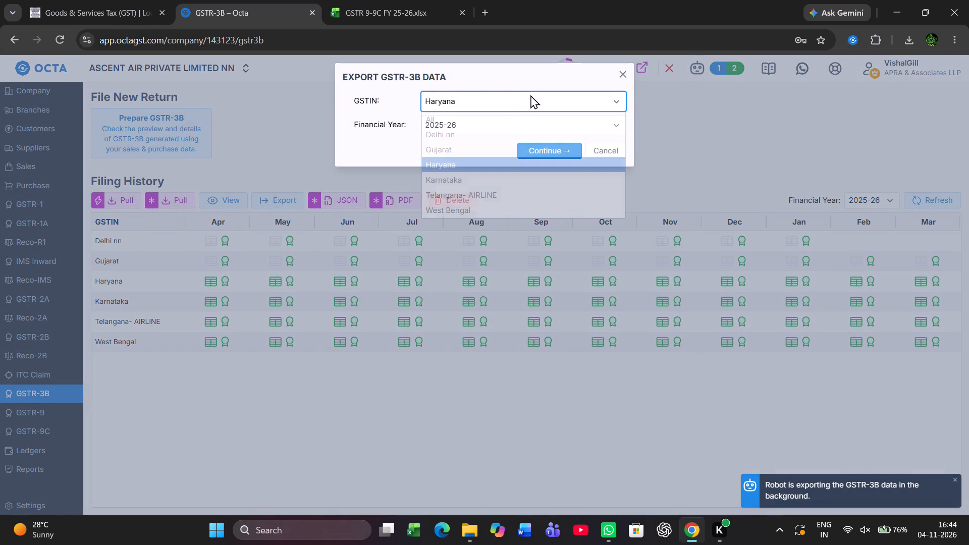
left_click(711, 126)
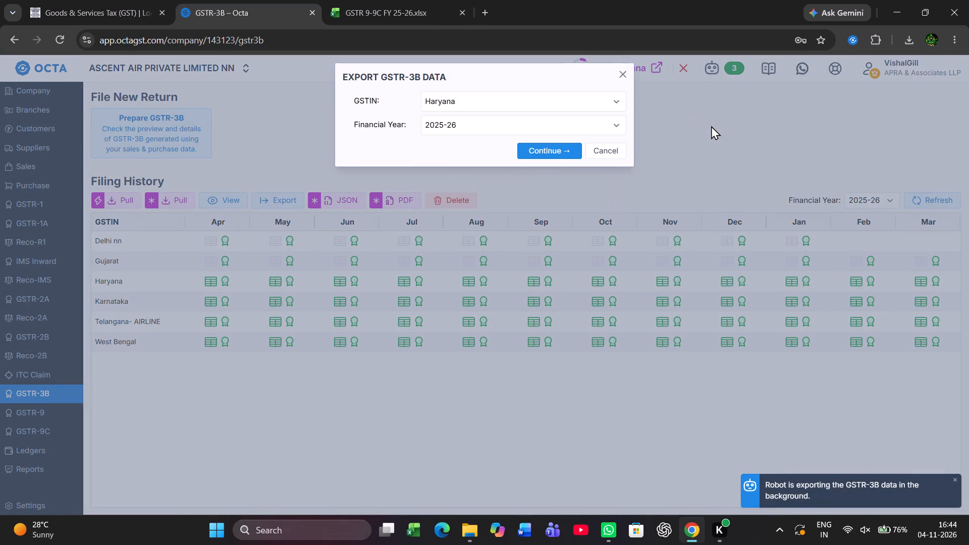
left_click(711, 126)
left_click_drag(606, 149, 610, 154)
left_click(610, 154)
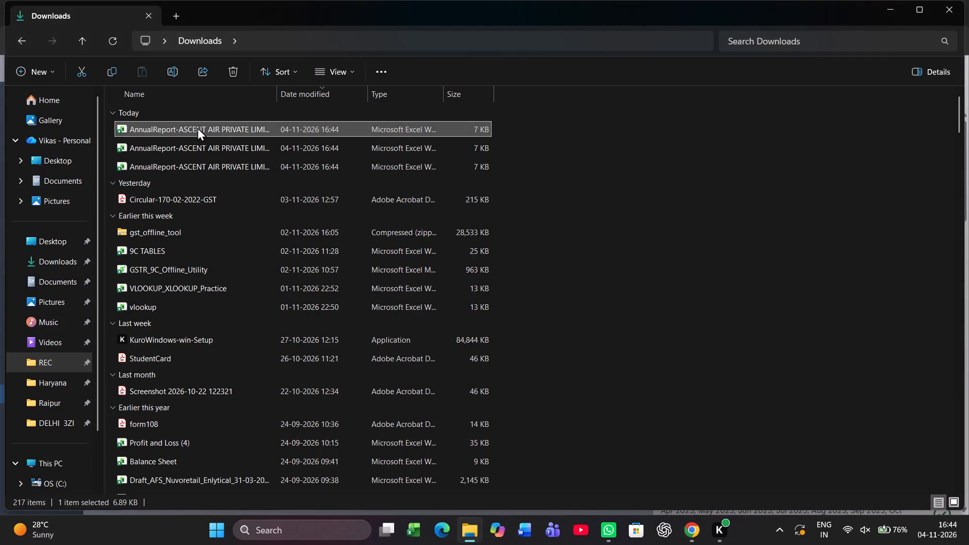
key("shift+Down")
key("shift+Down")
key("ctrl+x")
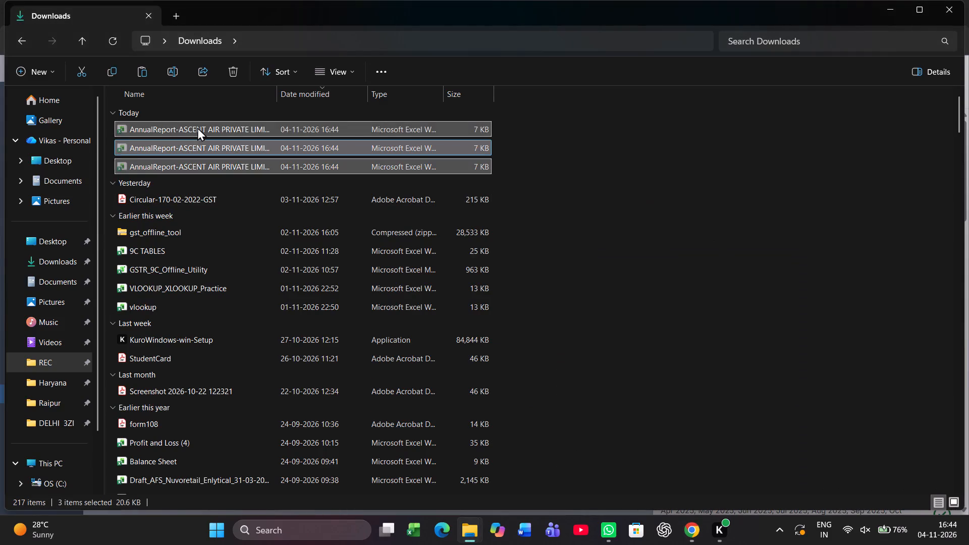
key("alt+Tab")
key("alt+Tab")
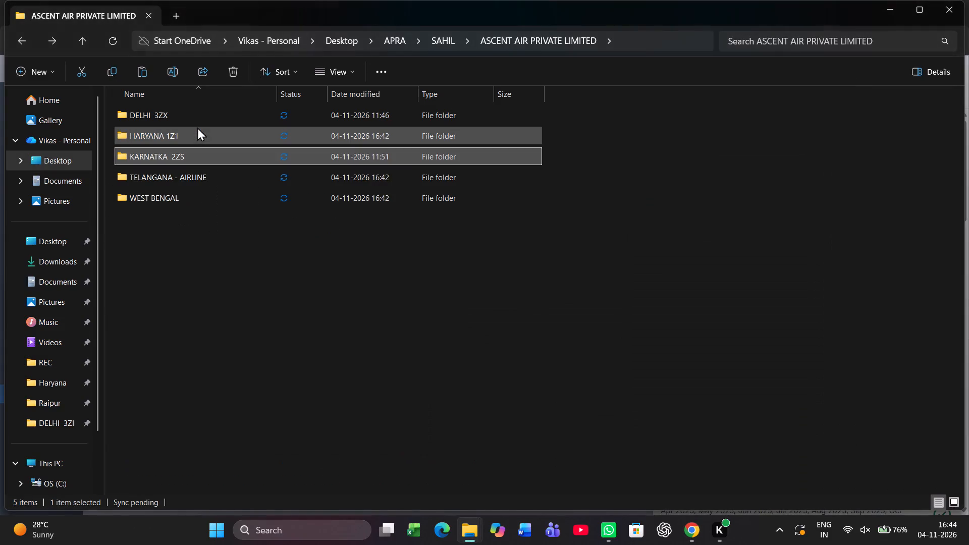
left_click(198, 264)
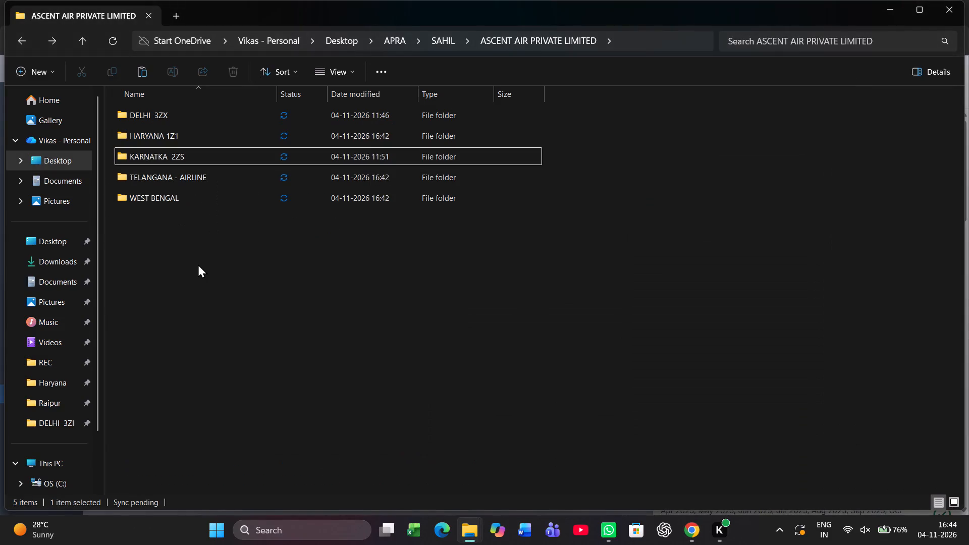
key("ctrl+v")
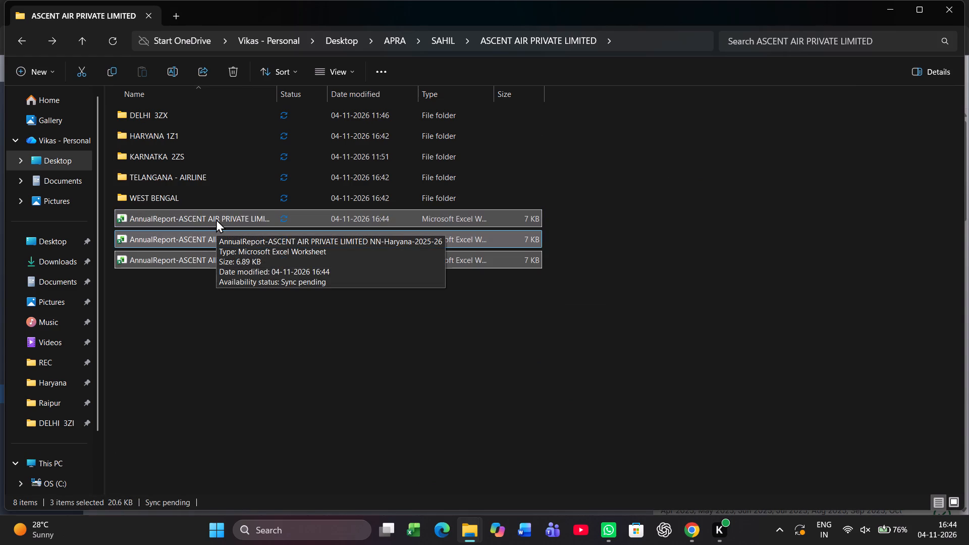
Move the Haryana 2025-26 AnnualReport workbook into the HARYANA 1Z1 folder.
key("Down")
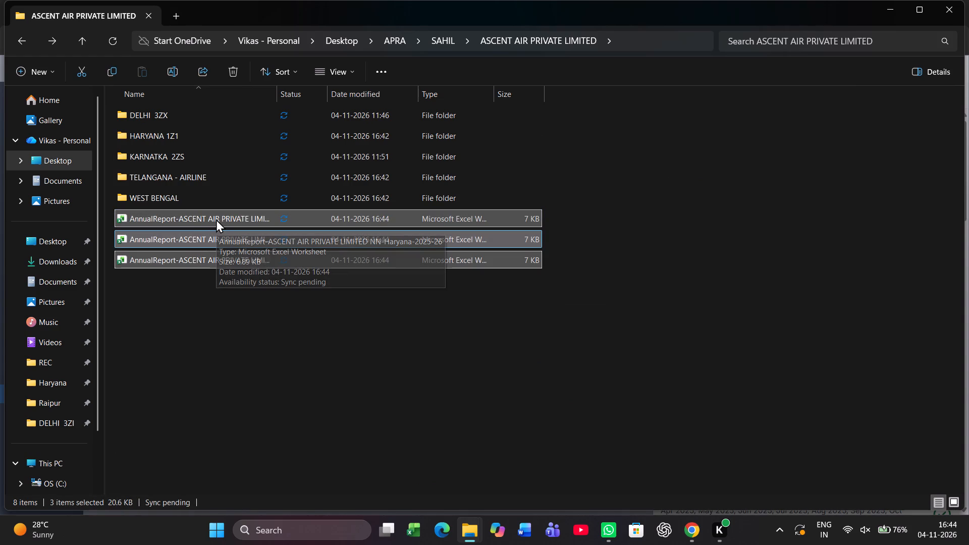
key("Up")
key("Up")
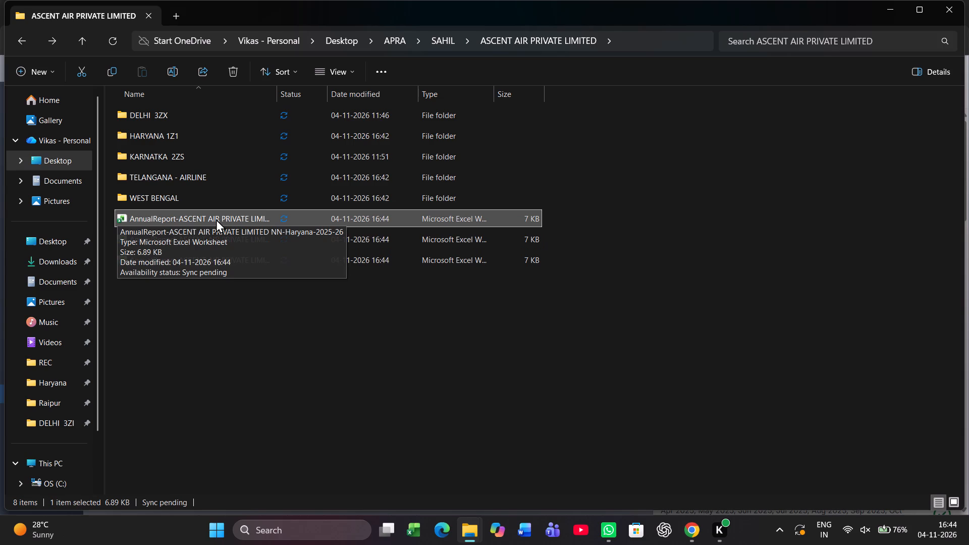
key("ctrl+x")
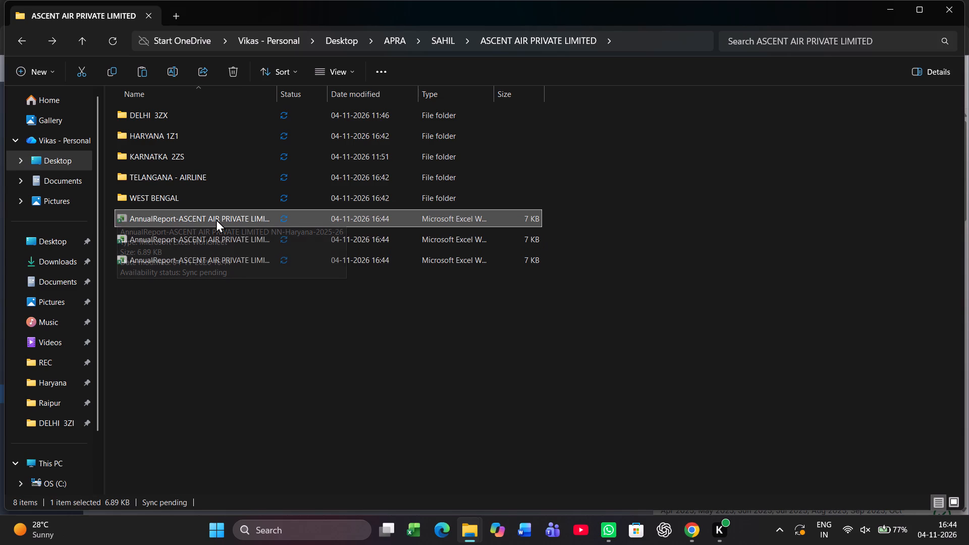
double_click(208, 137)
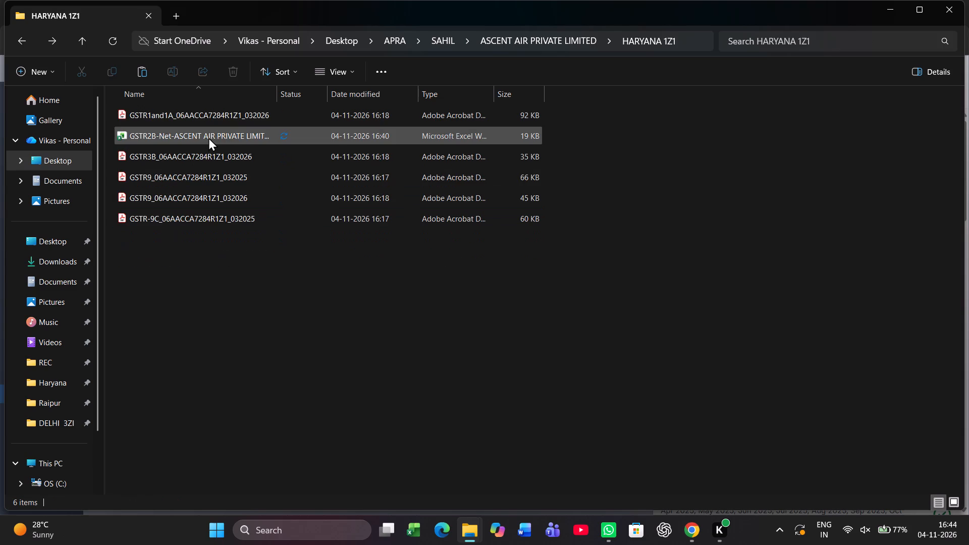
key("ctrl+v")
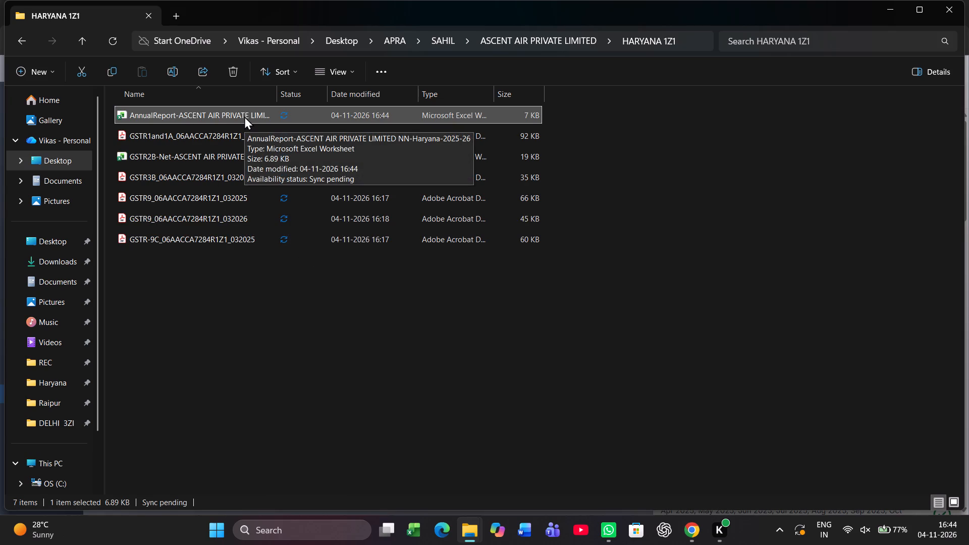
Move the Telangana- AIRLINE 2025-26 AnnualReport workbook from the ASCENT AIR PRIVATE LIMITED folder into its TELANGANA - AIRLINE subfolder.
key("BackSpace")
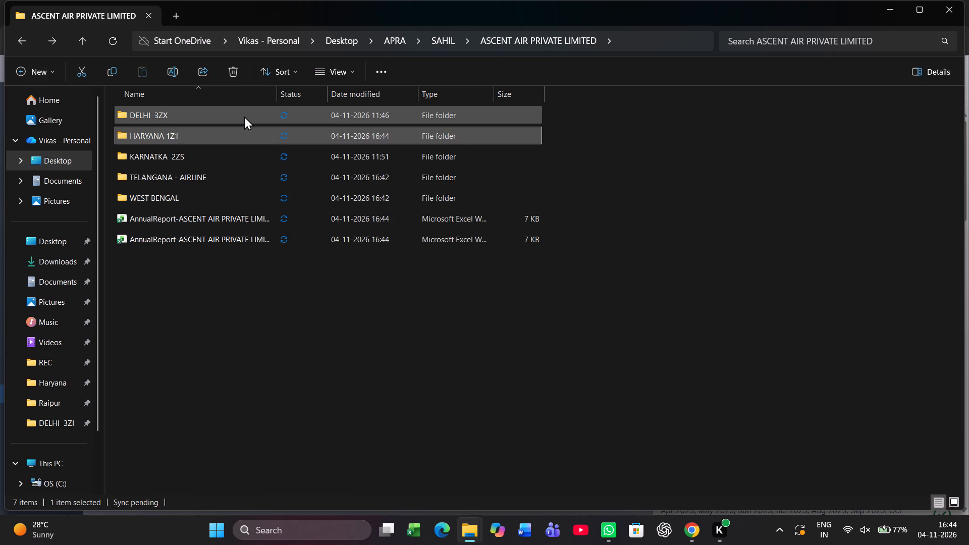
left_click(234, 215)
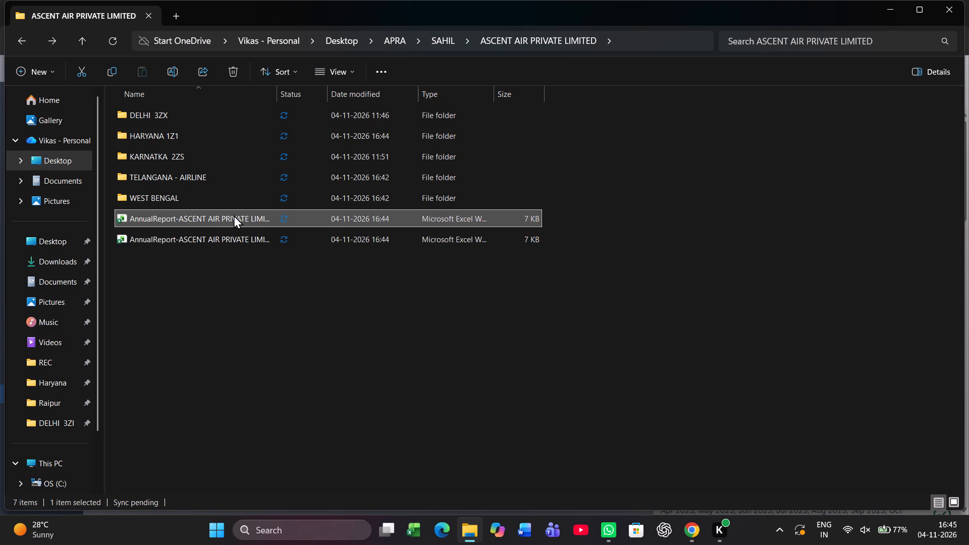
key("ctrl+x")
double_click(203, 176)
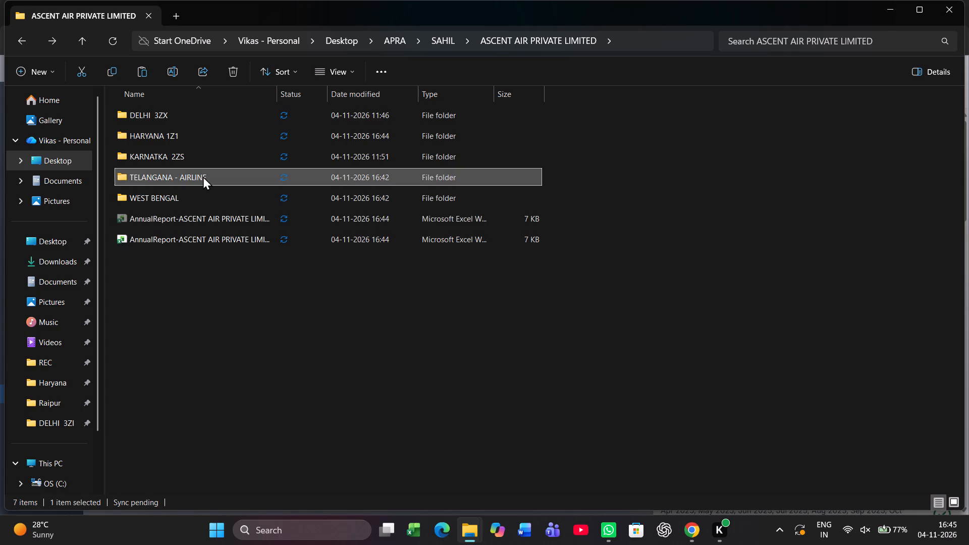
key("ctrl+v")
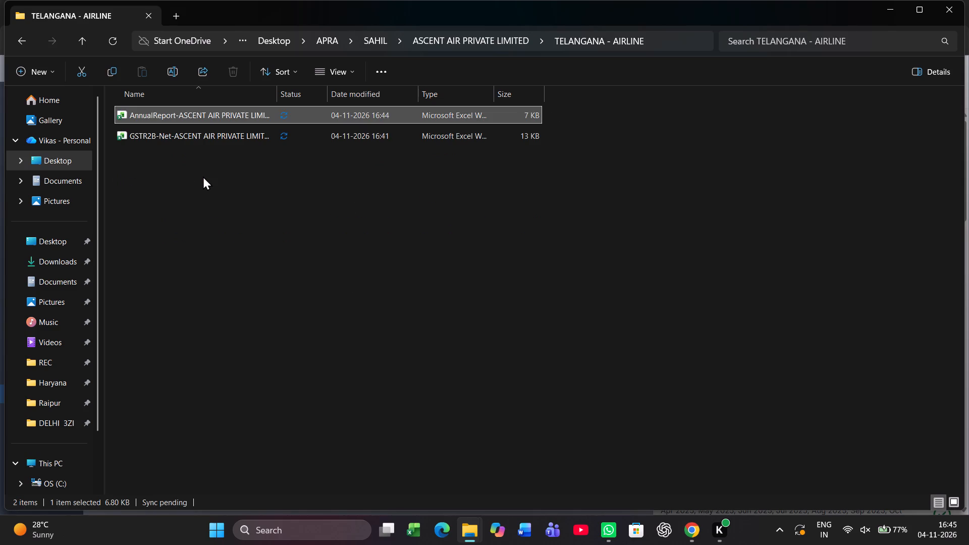
Move the remaining AnnualReport workbook into the WEST BENGAL folder and return to the ASCENT AIR PRIVATE LIMITED folder.
key("BackSpace")
left_click(207, 217)
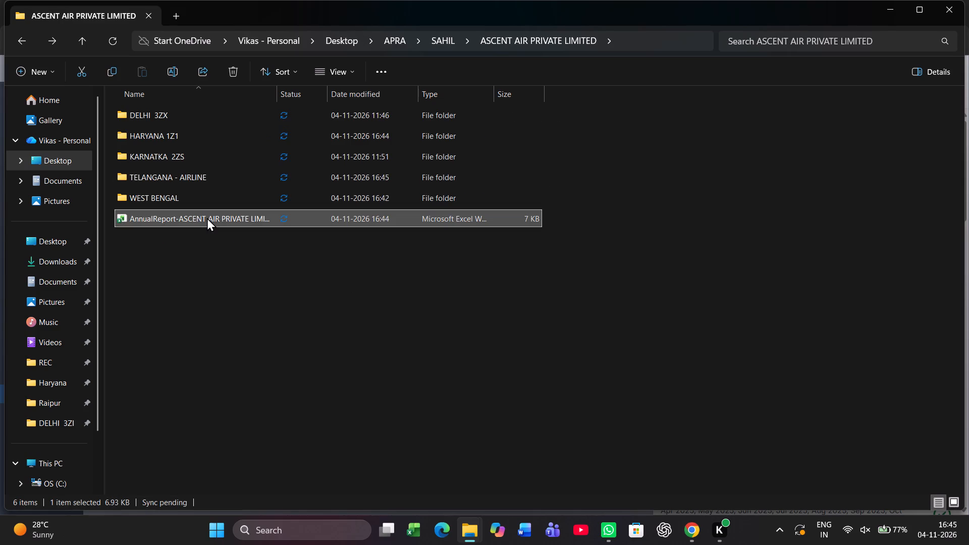
key("ctrl+x")
double_click(211, 198)
key("ctrl+v")
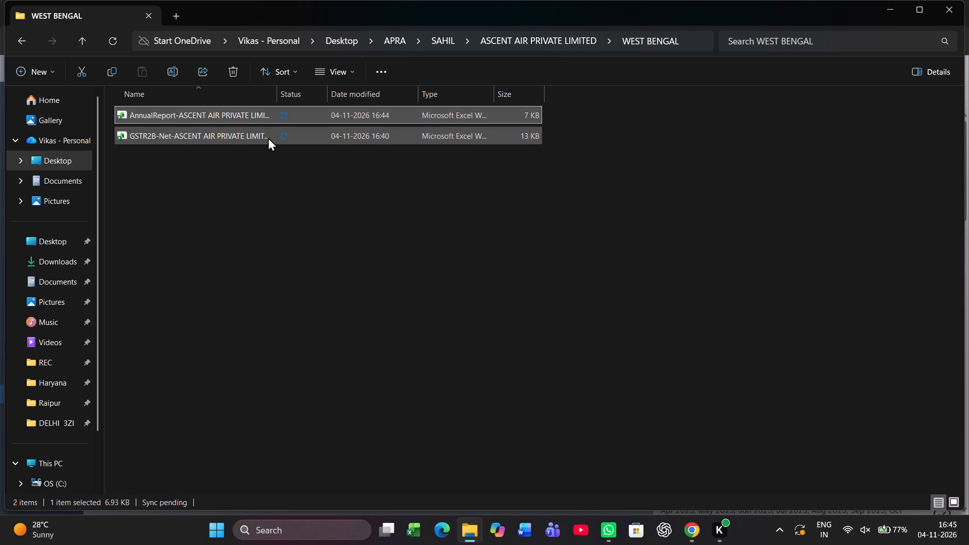
left_click(241, 228)
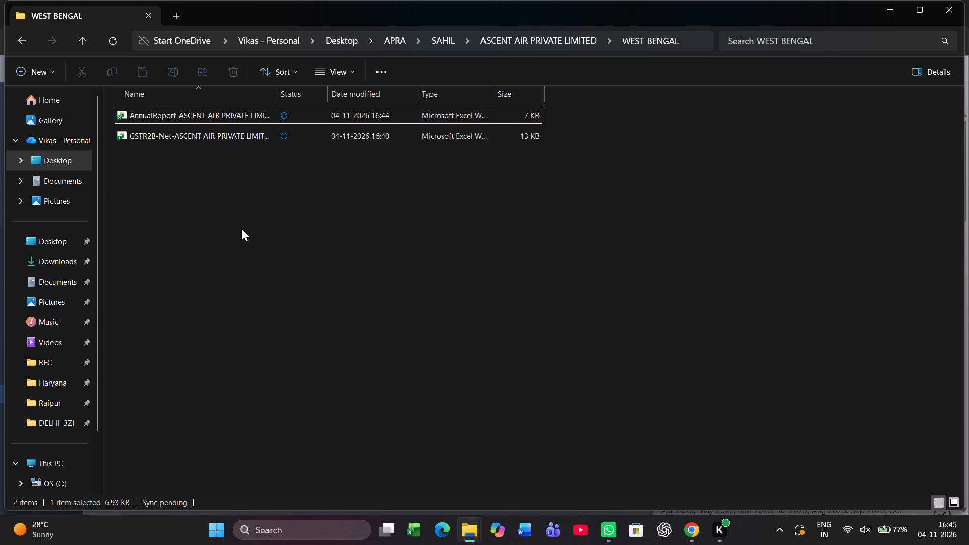
key("BackSpace")
Switch to Octa in Chrome and check the generation status of Telangana- AIRLINE's 2025-26 GSTR-1 JSON files.
key("alt+Tab")
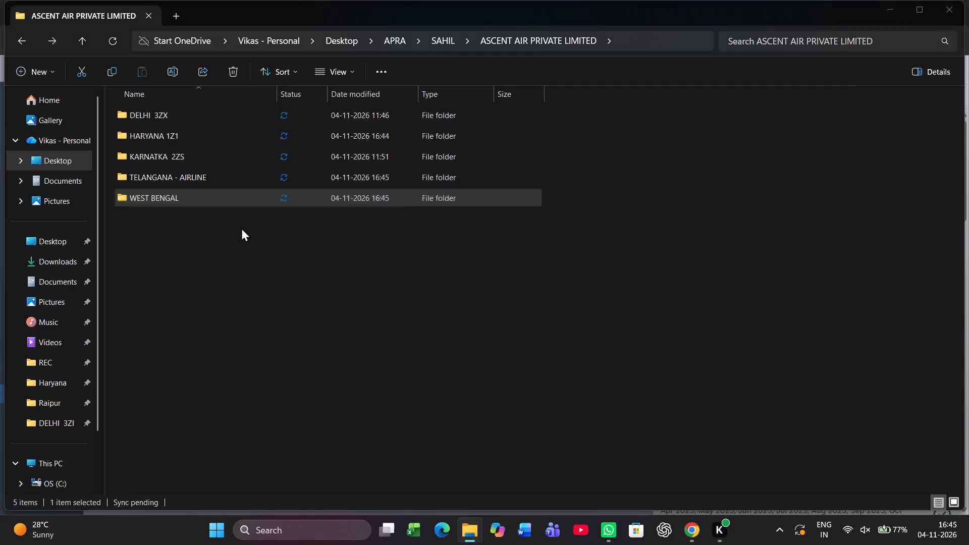
key("alt+Tab")
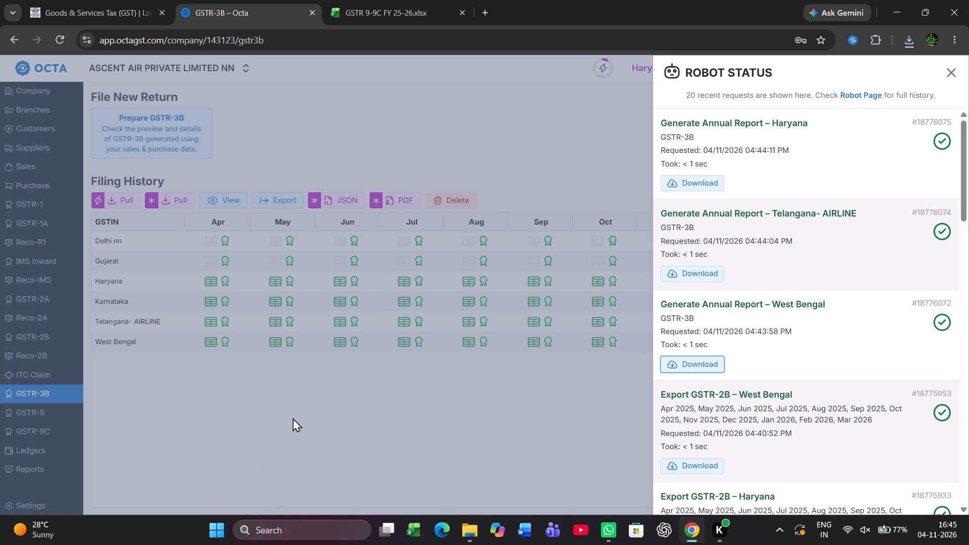
left_click(327, 395)
left_click(60, 205)
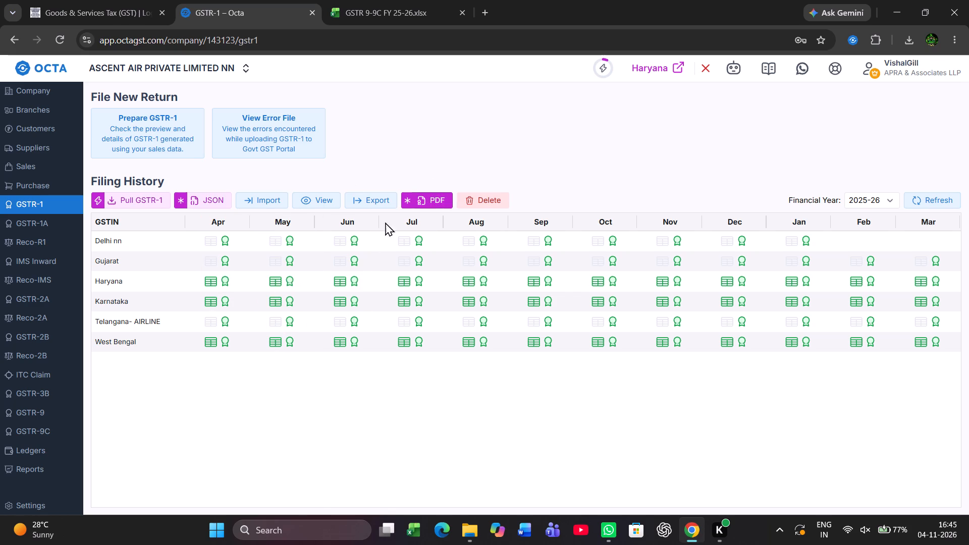
left_click(214, 202)
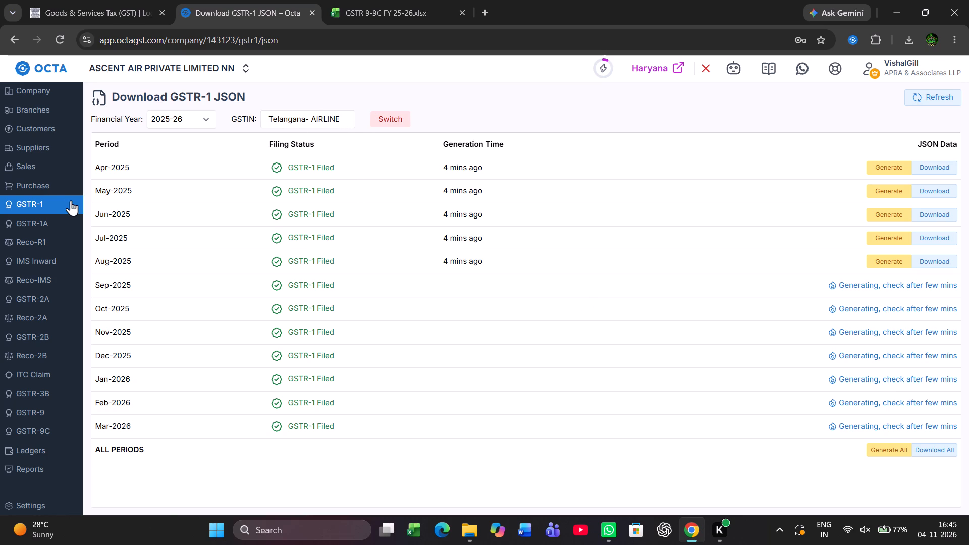
Export only the GSTR-1 data for the Haryana GSTIN for 04-2025 to 03-2026 in Octa Format – Full.
left_click(49, 202)
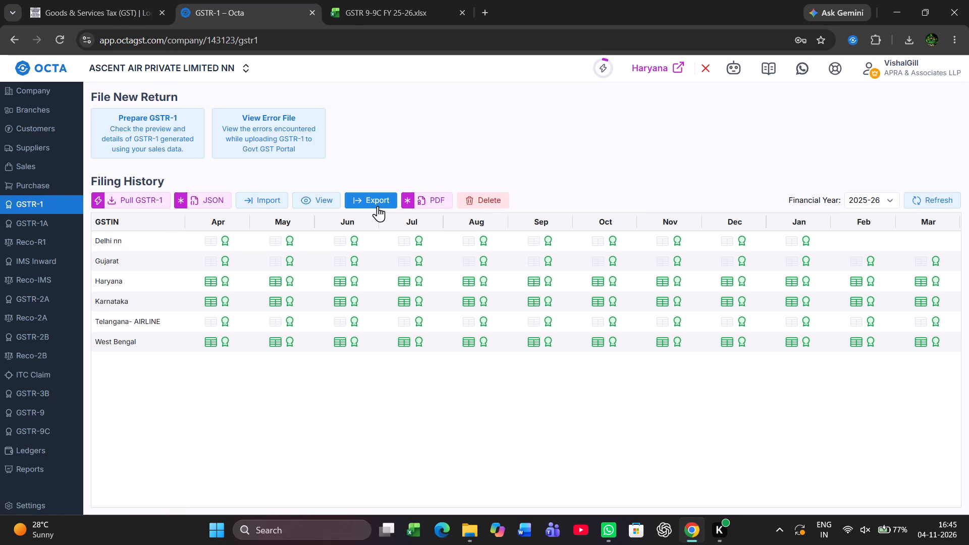
left_click(378, 206)
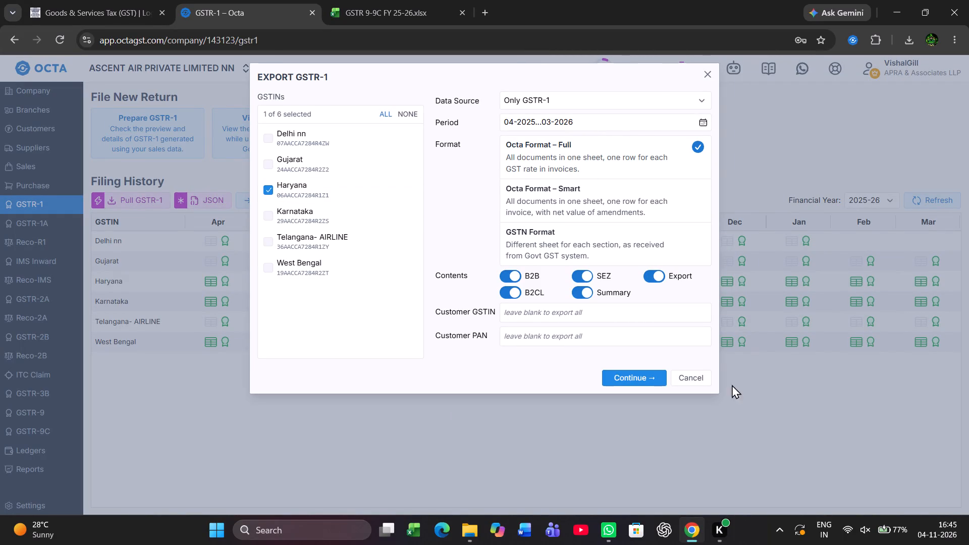
left_click(632, 380)
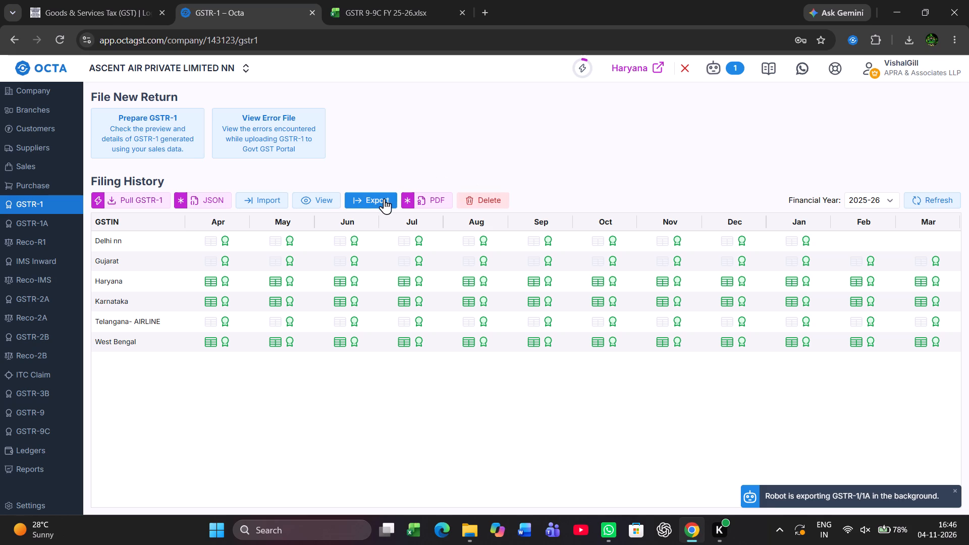
Export only the GSTR-1 data for the West Bengal GSTIN for 04-2025 to 03-2026 in Octa Format – Full.
left_click(384, 199)
left_click(267, 263)
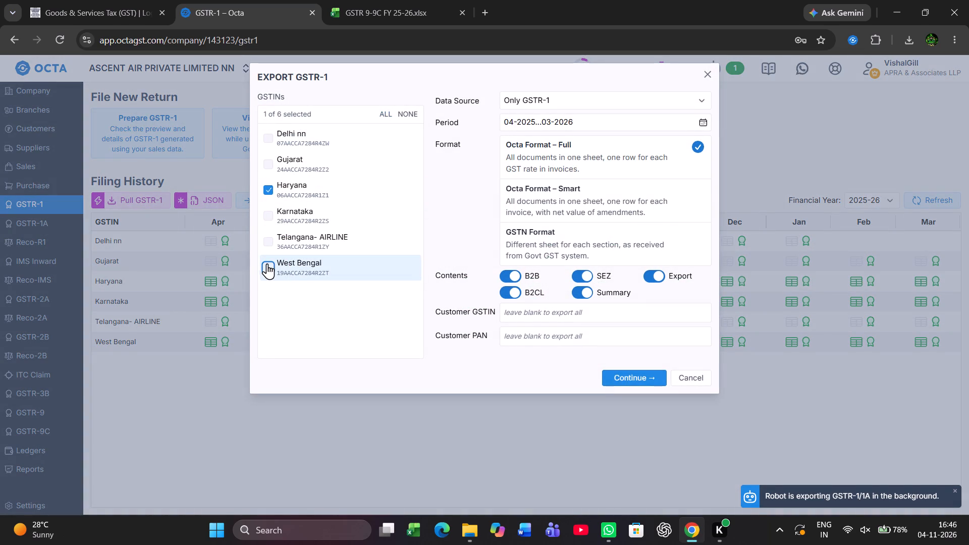
left_click(271, 191)
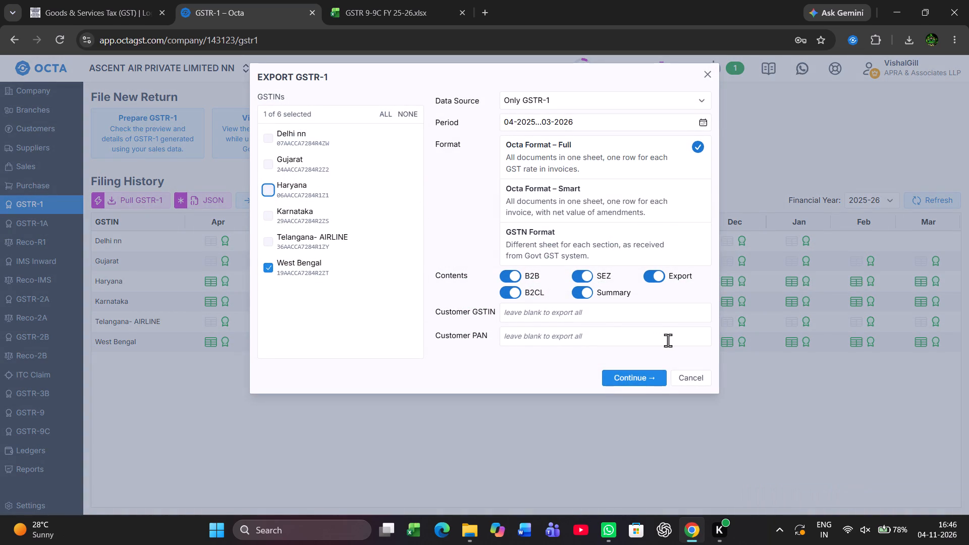
left_click(634, 380)
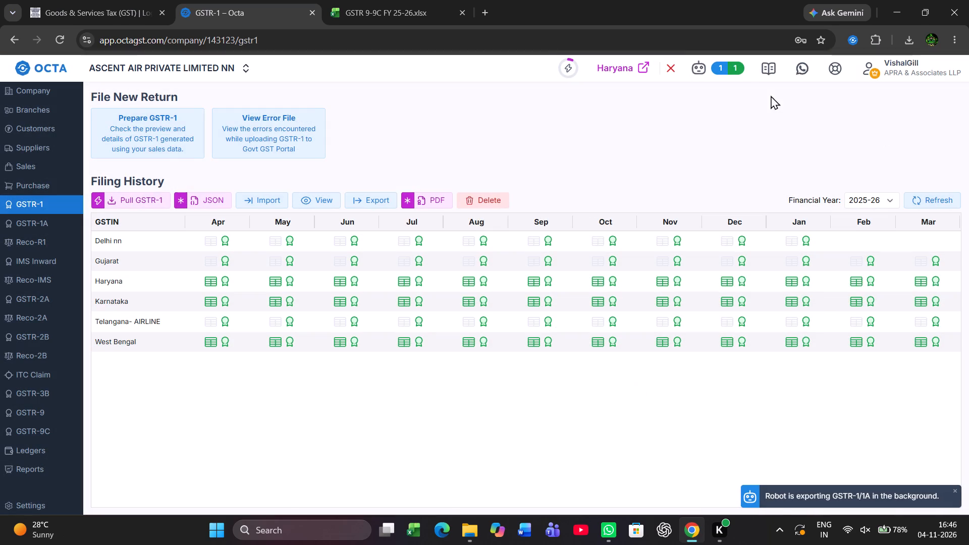
left_click(736, 78)
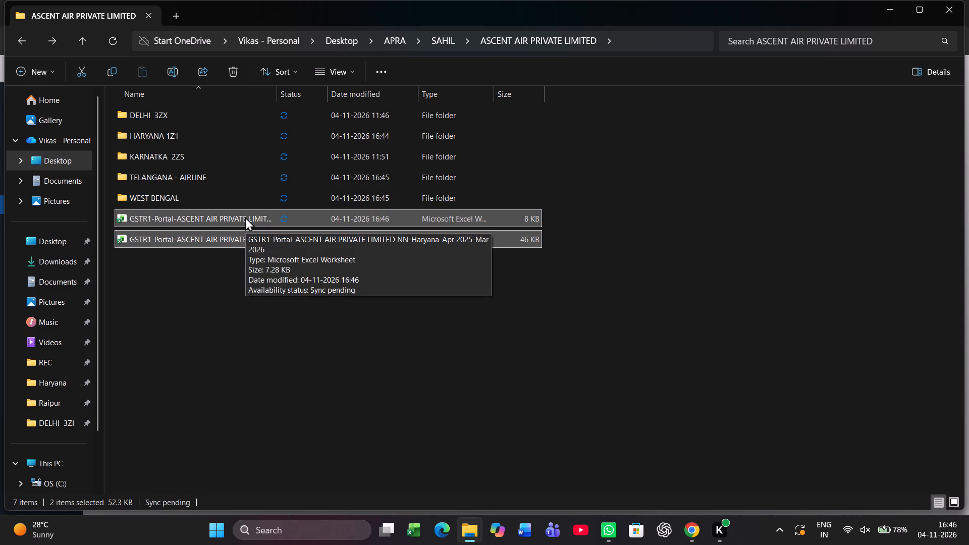
Move the Haryana GSTR1-Portal workbook from the ASCENT AIR PRIVATE LIMITED folder into its HARYANA 1Z1 subfolder.
key("Up")
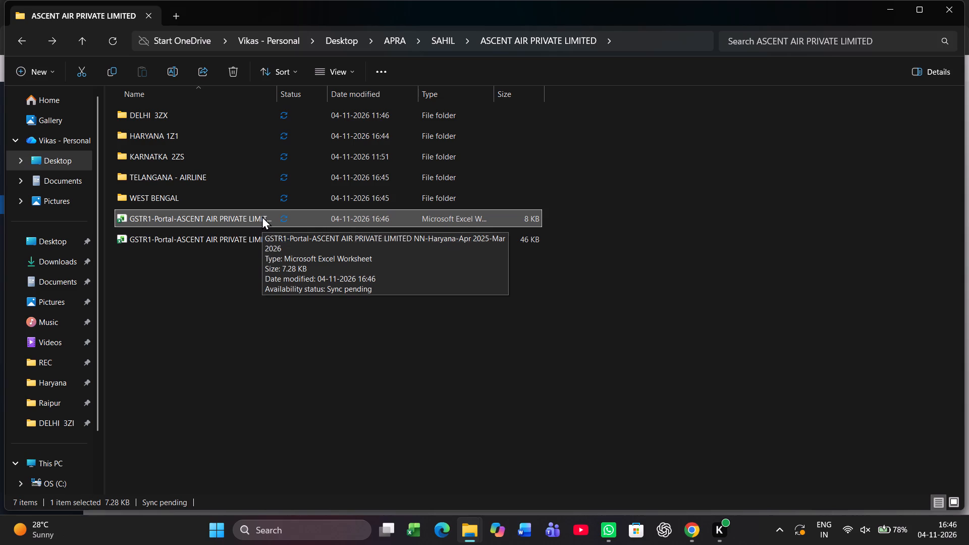
key("ctrl+x")
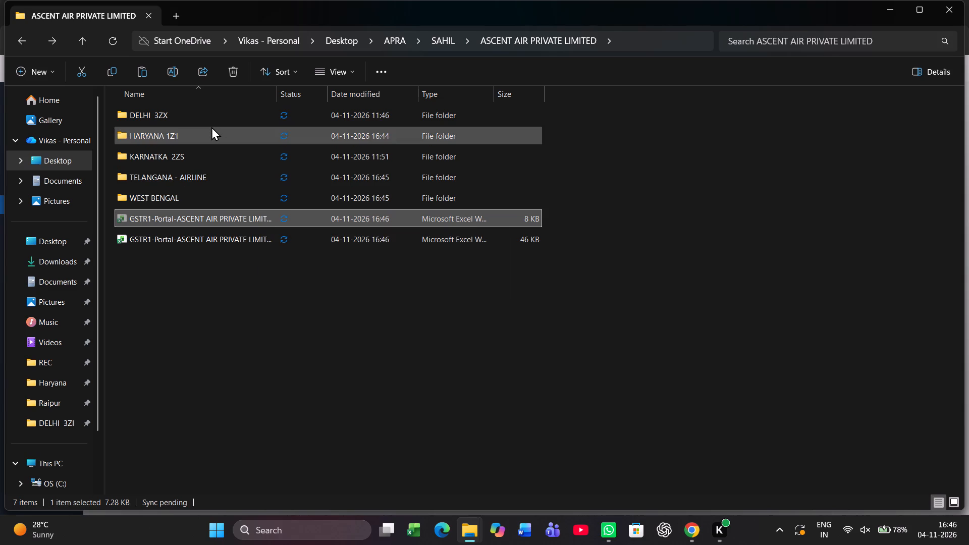
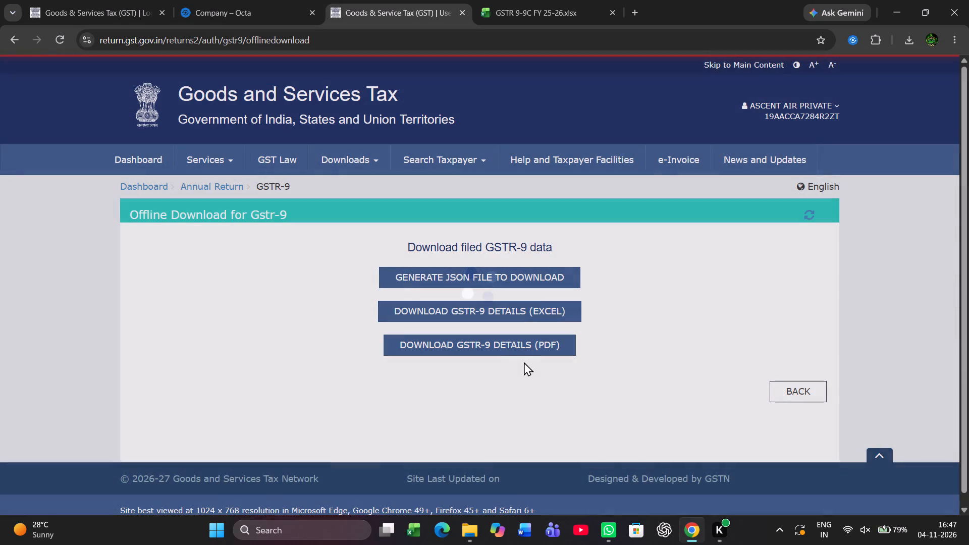
Download the filed GSTR-9 details as PDF for the West Bengal GSTIN and go back to the annual returns page.
left_click(499, 348)
left_click(499, 348)
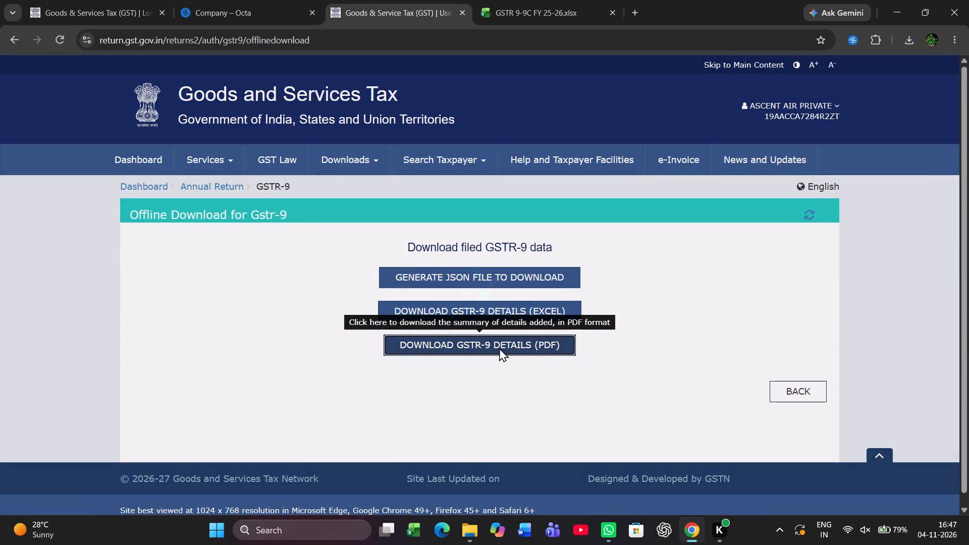
left_click(812, 395)
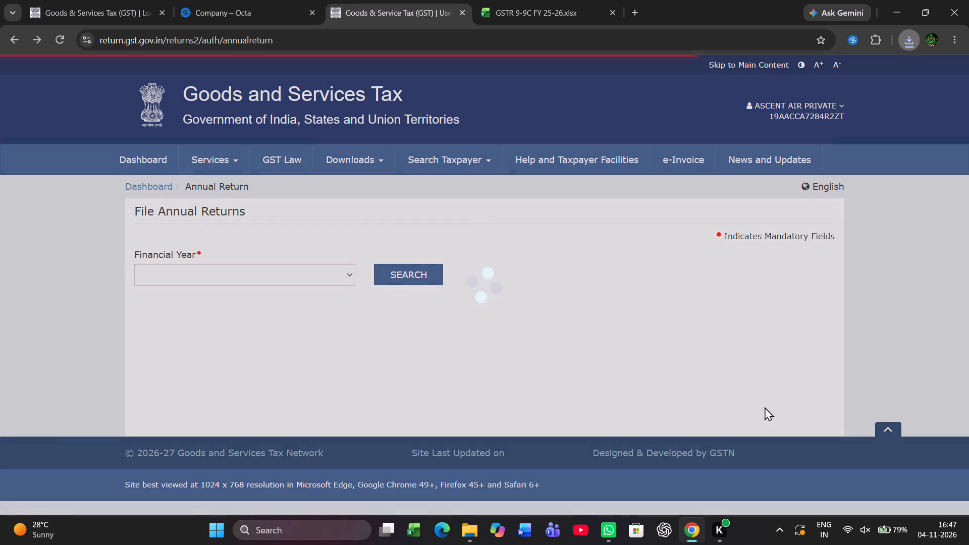
Find the 2024-25 annual returns, download the filed GSTR-9C as PDF, and return to the file returns page.
left_click(340, 281)
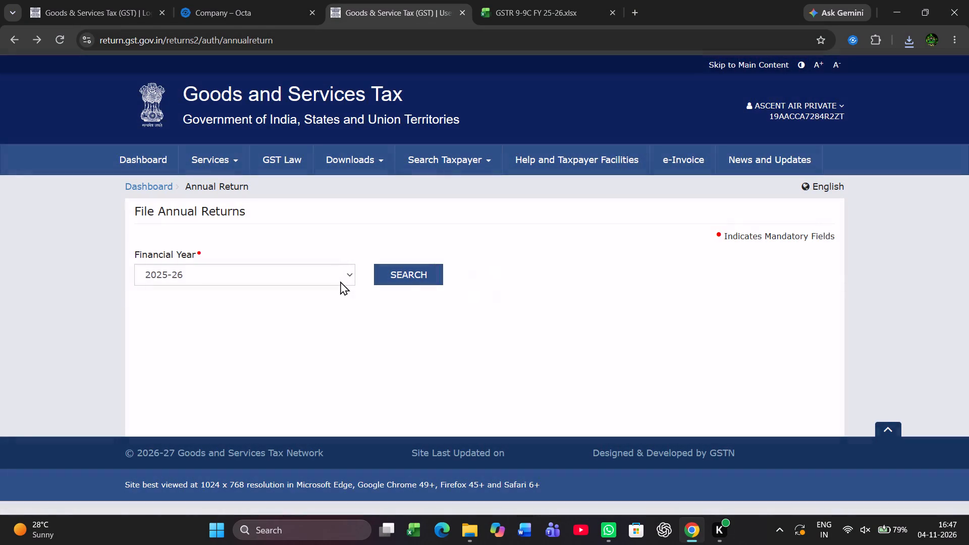
left_click(340, 281)
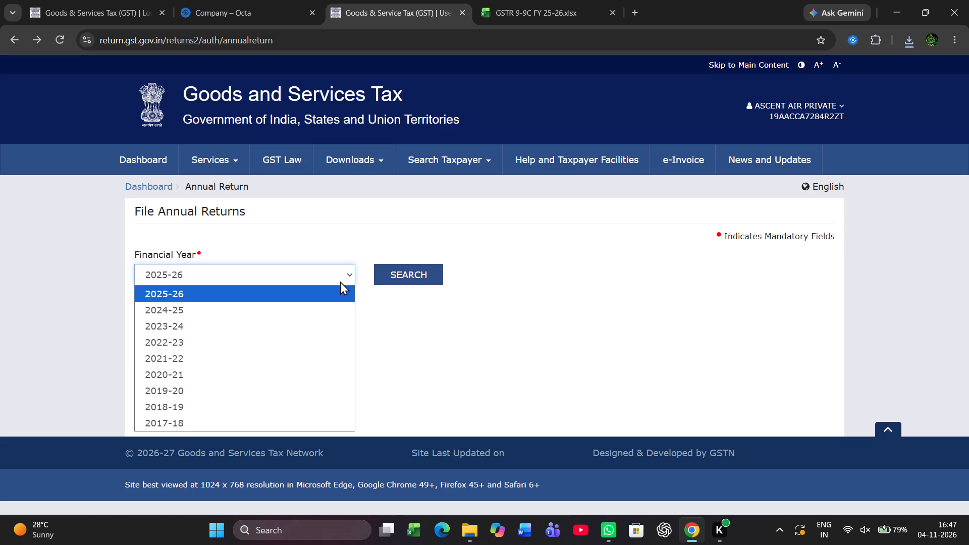
key("Down")
key("Return")
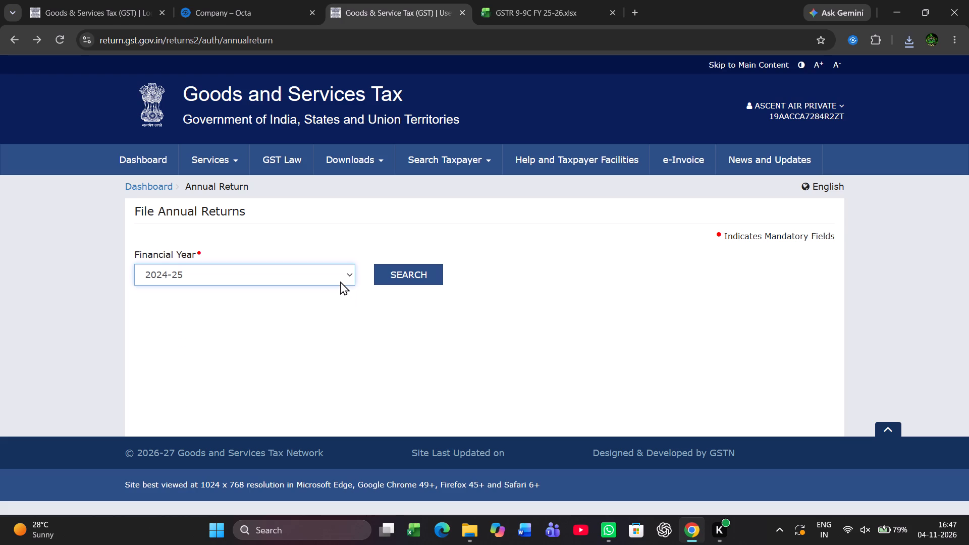
left_click(442, 266)
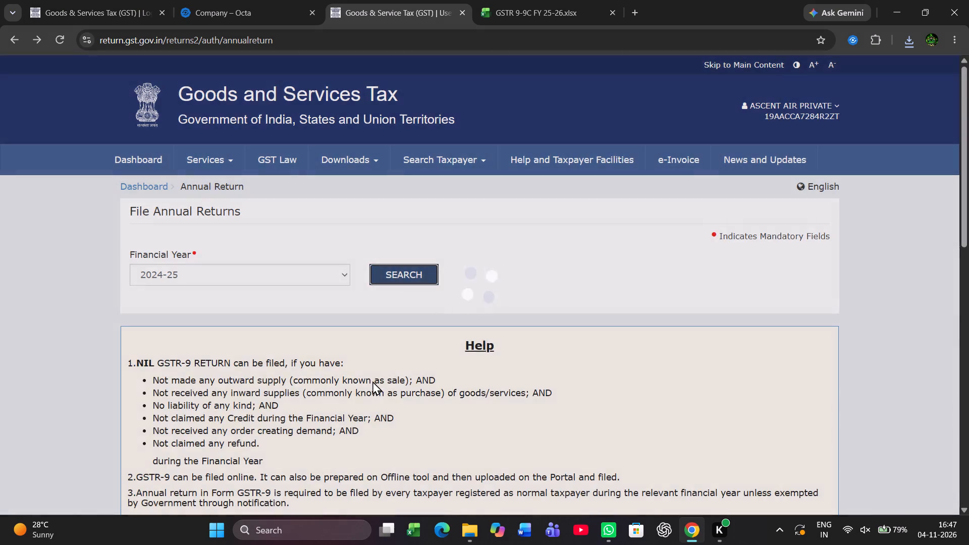
scroll(372, 381, "down", 3)
left_click(547, 451)
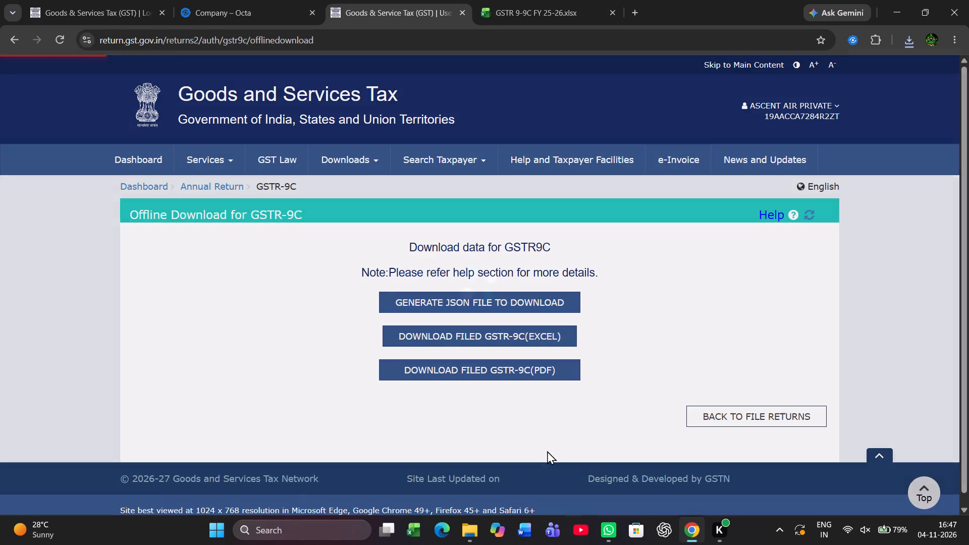
left_click(501, 371)
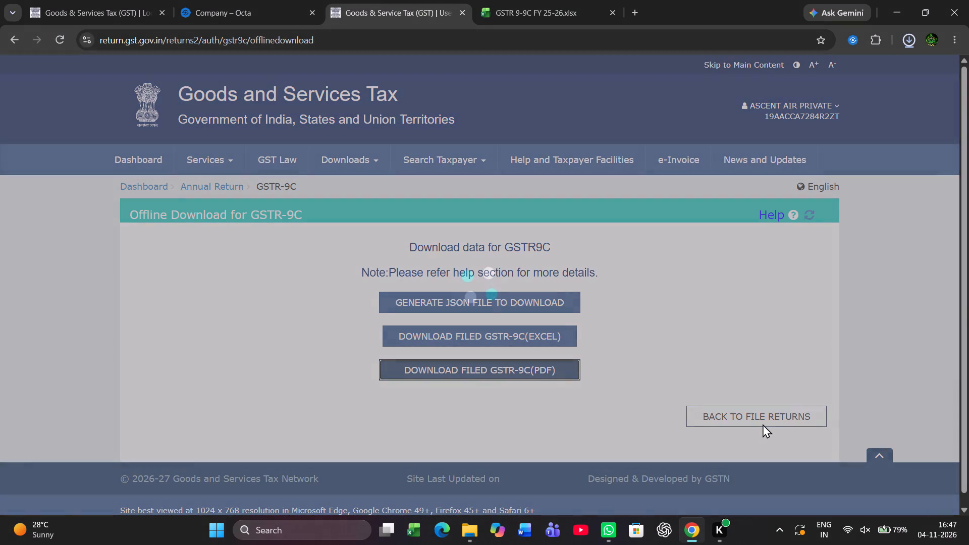
left_click(763, 424)
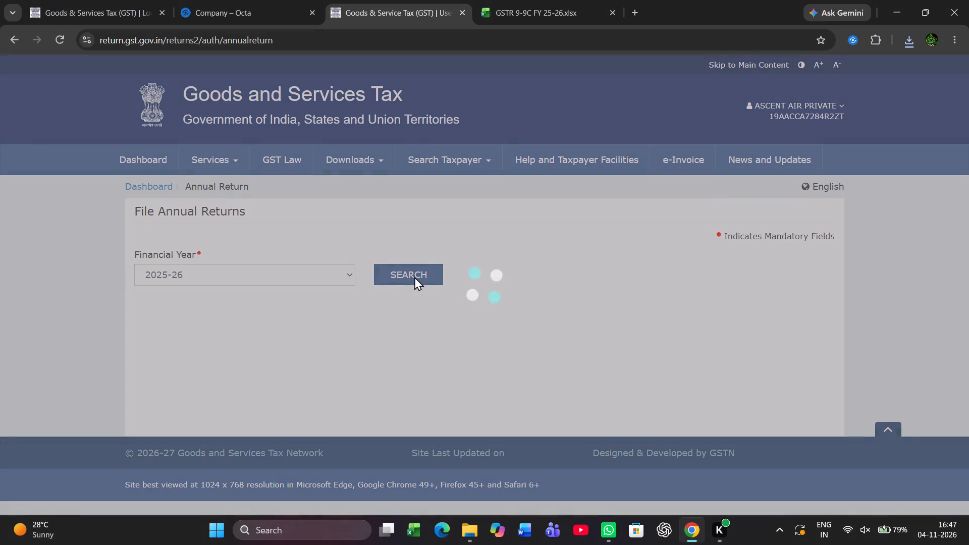
Open the 2025-26 GSTR-9 for online preparation as a non-nil return and download its system computed, GSTR-1/1A/IFF and GSTR-3B summary PDFs.
left_click(414, 277)
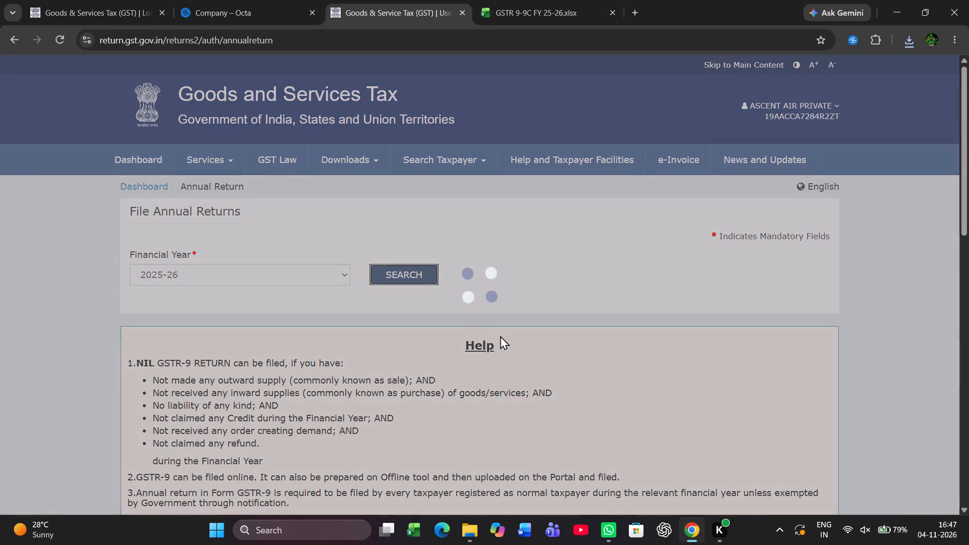
scroll(513, 353, "down", 3)
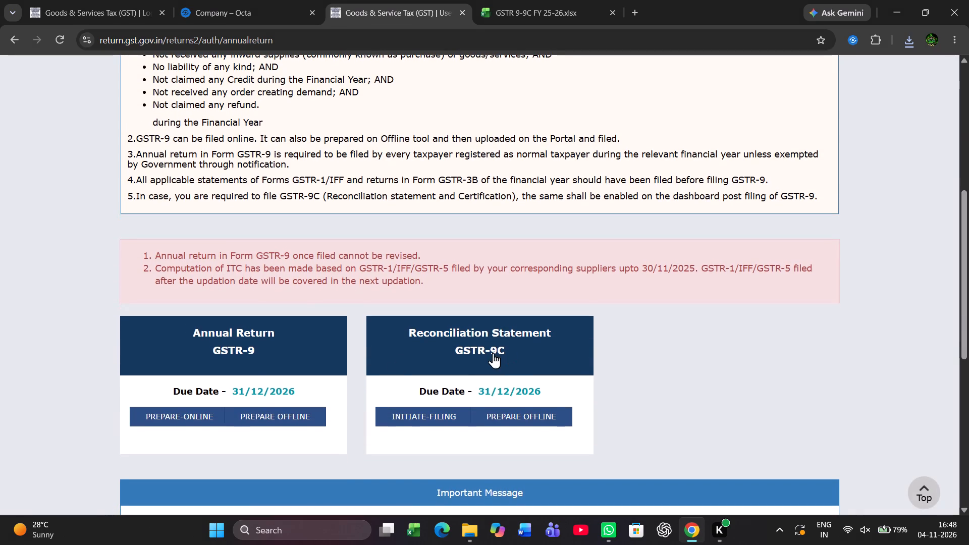
left_click(226, 359)
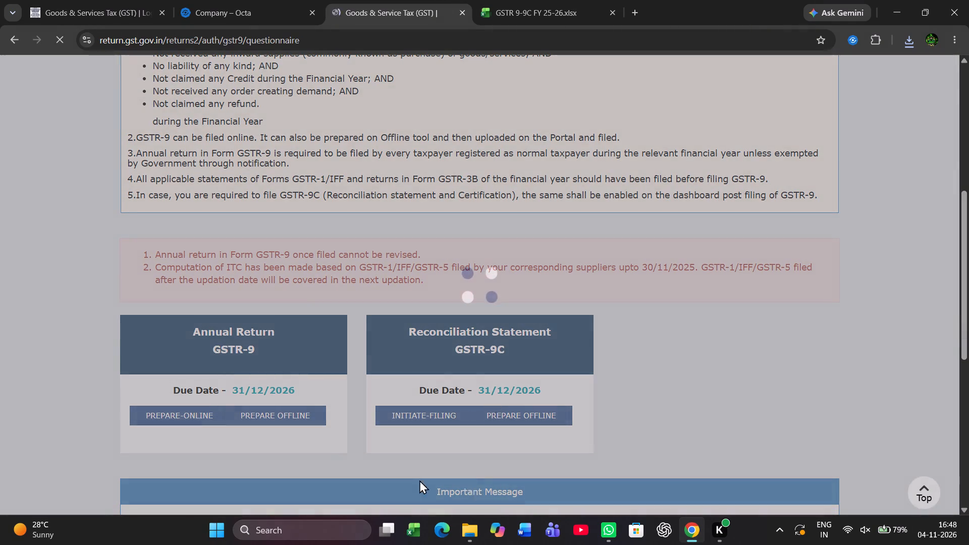
scroll(530, 374, "down", 3)
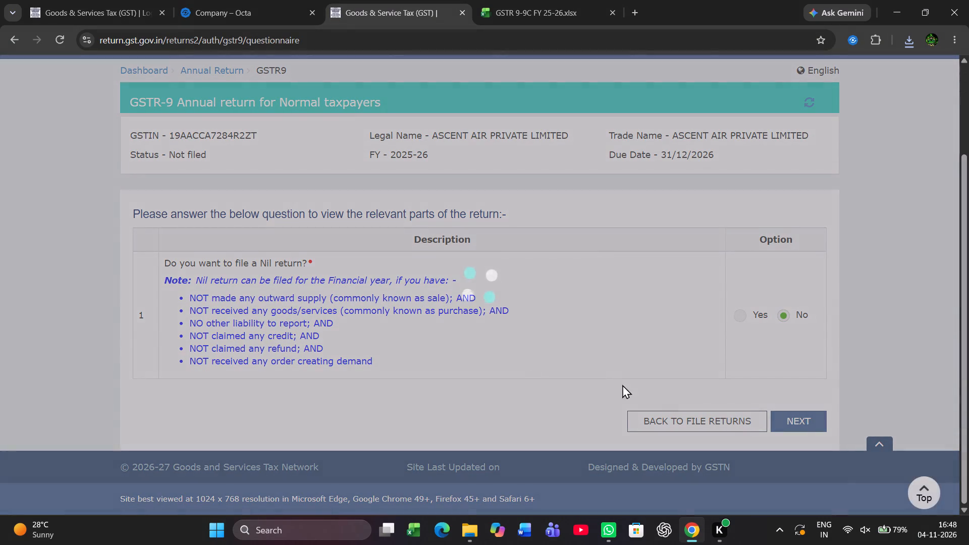
left_click(801, 419)
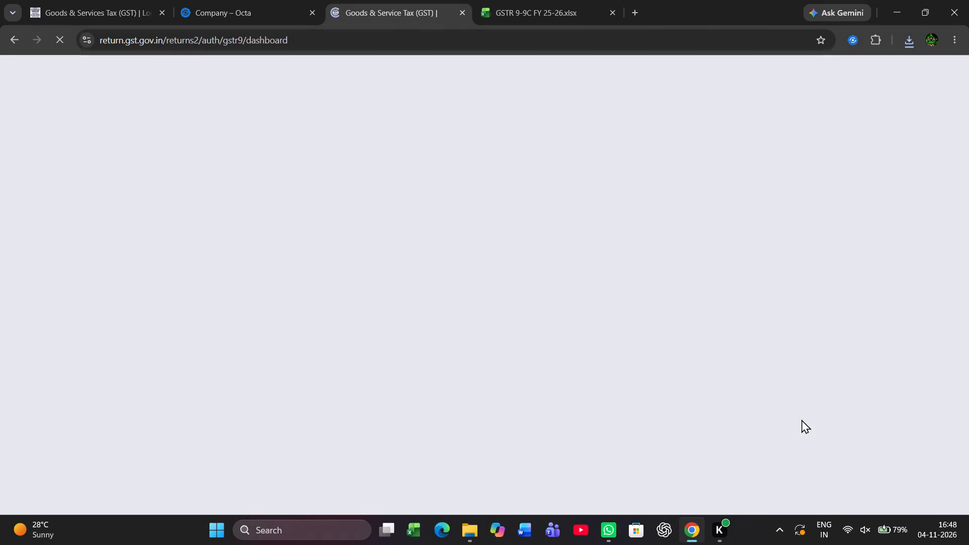
scroll(504, 358, "down", 2)
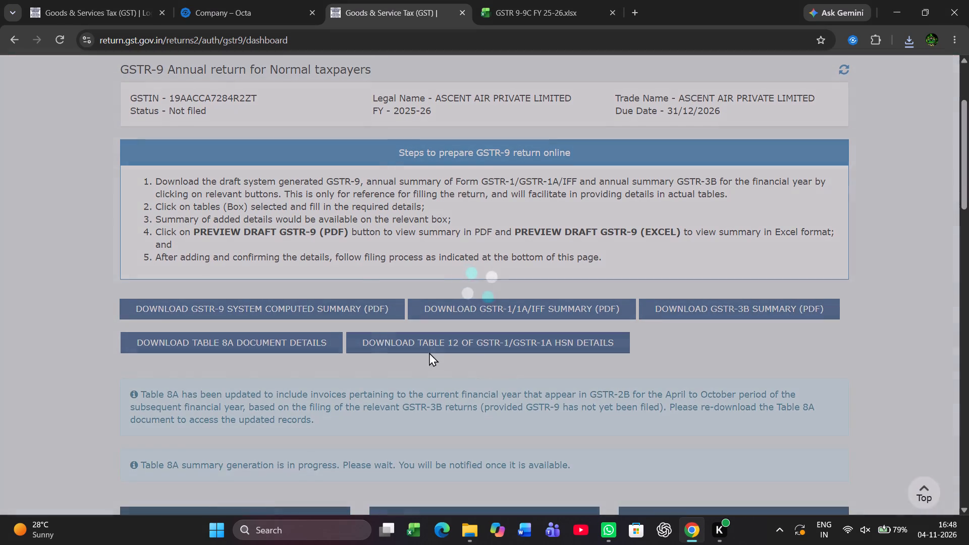
left_click(289, 310)
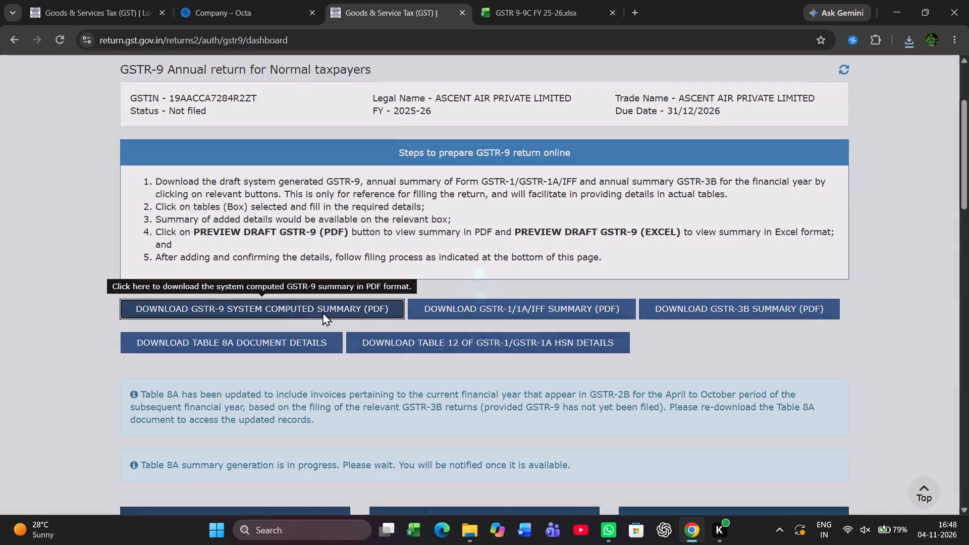
left_click(490, 306)
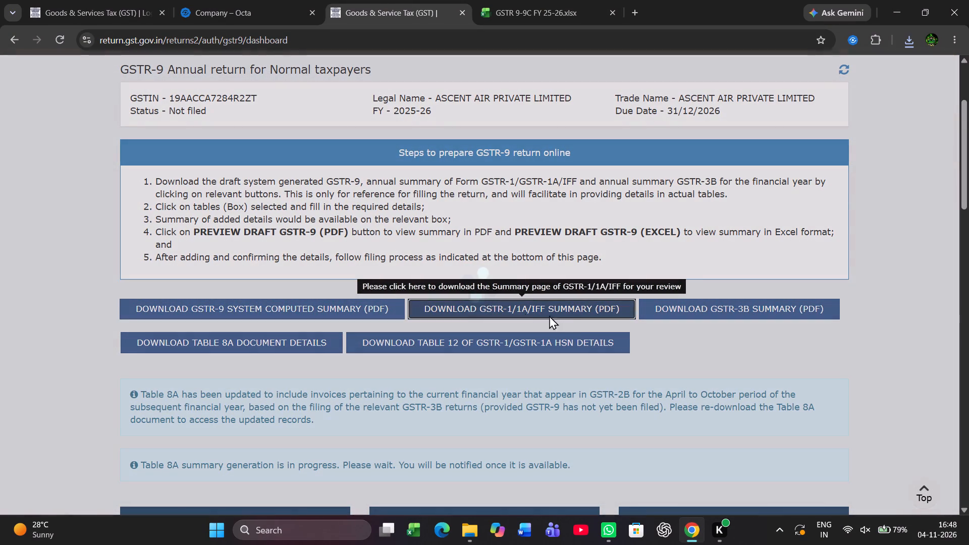
left_click(678, 311)
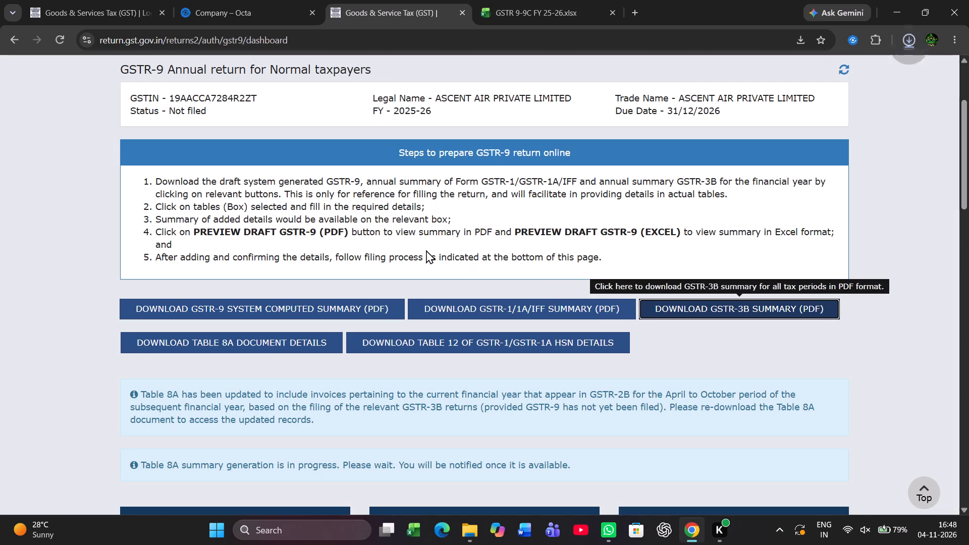
scroll(426, 250, "up", 3)
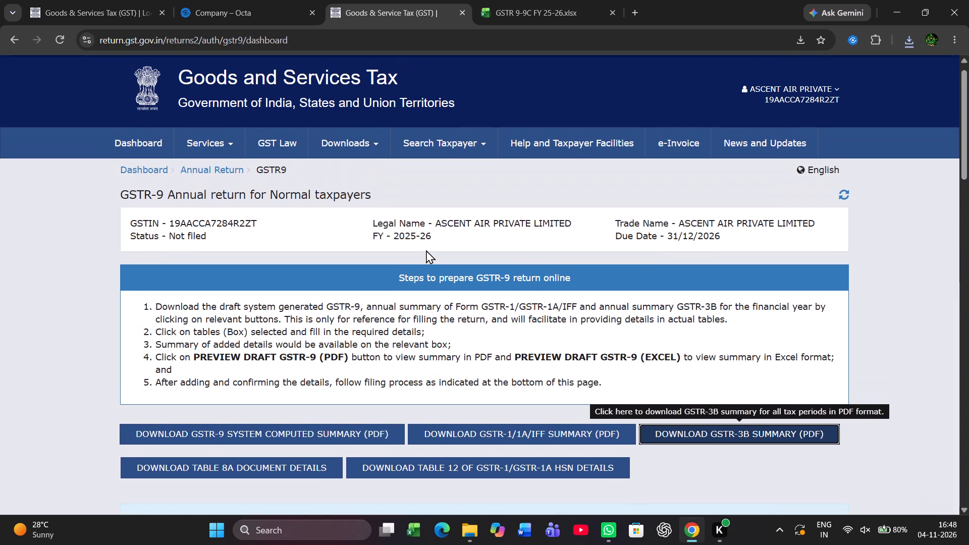
scroll(426, 250, "up", 1)
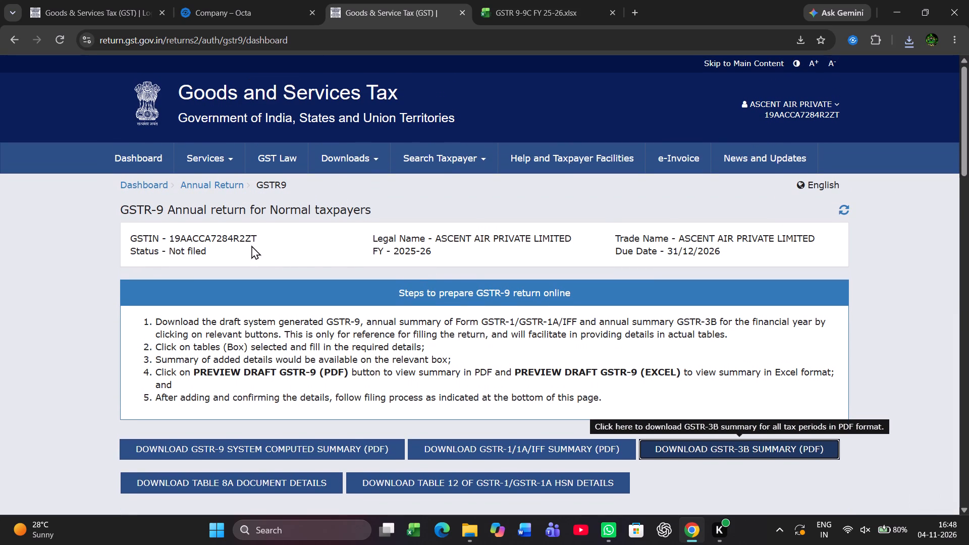
left_click(230, 0)
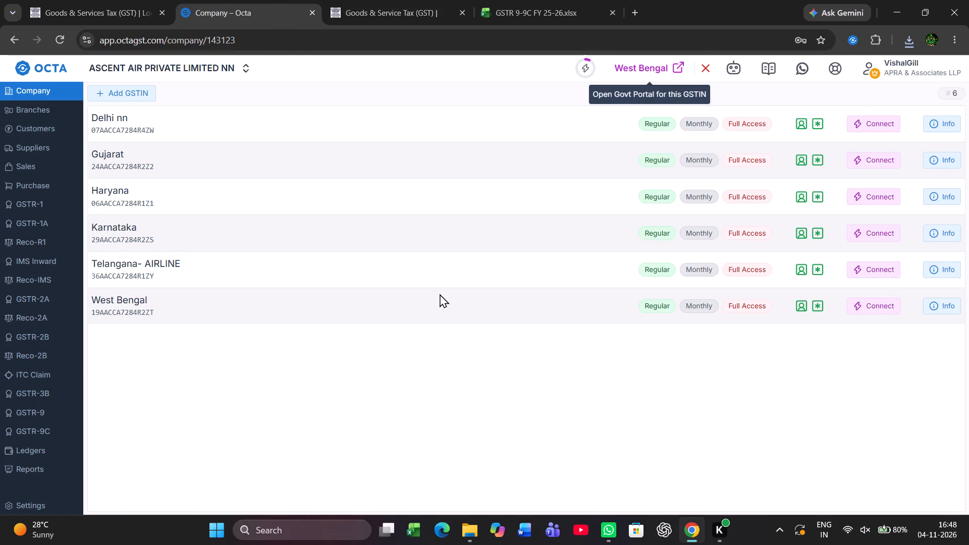
key("alt+Tab")
key("alt+Tab")
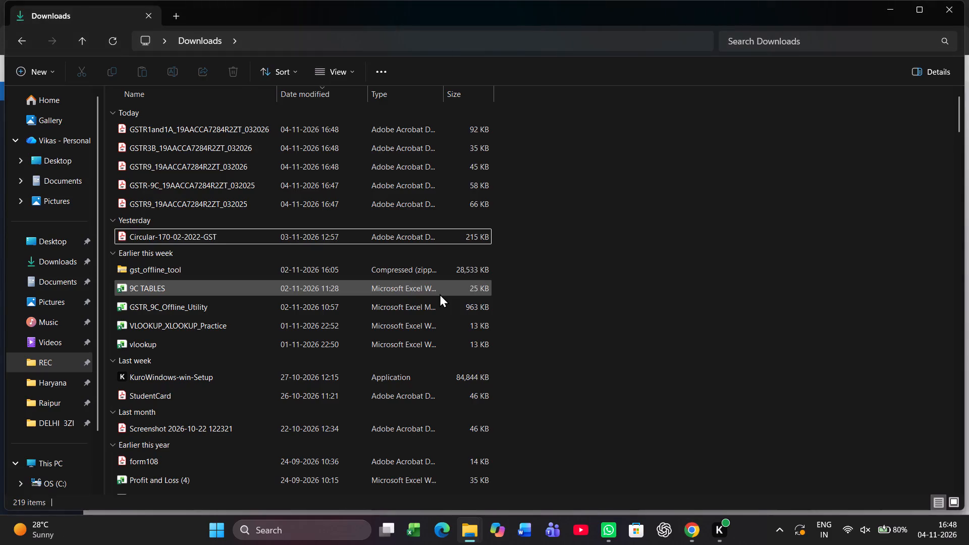
left_click(242, 128)
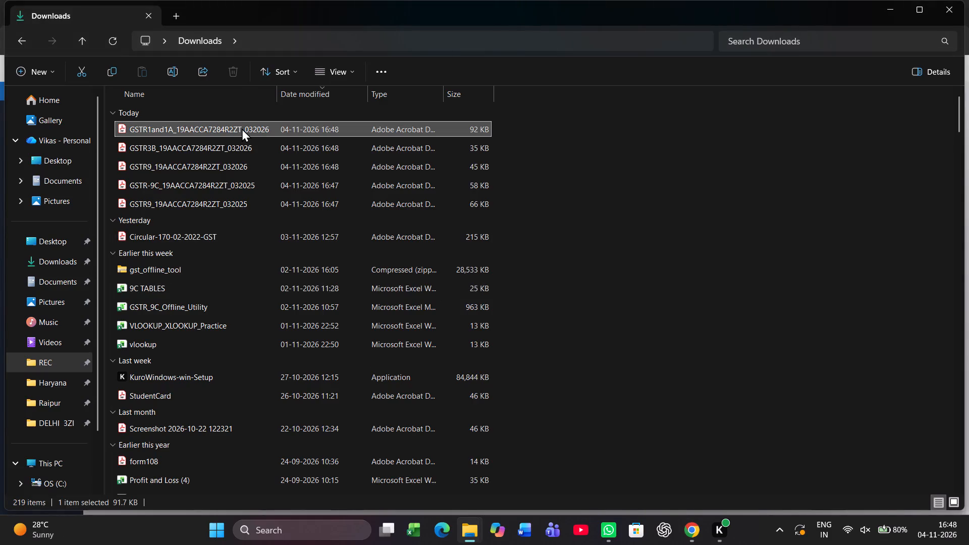
key("shift+Down")
key("shift+Down")
key("shift+Down")
key("shift+Down")
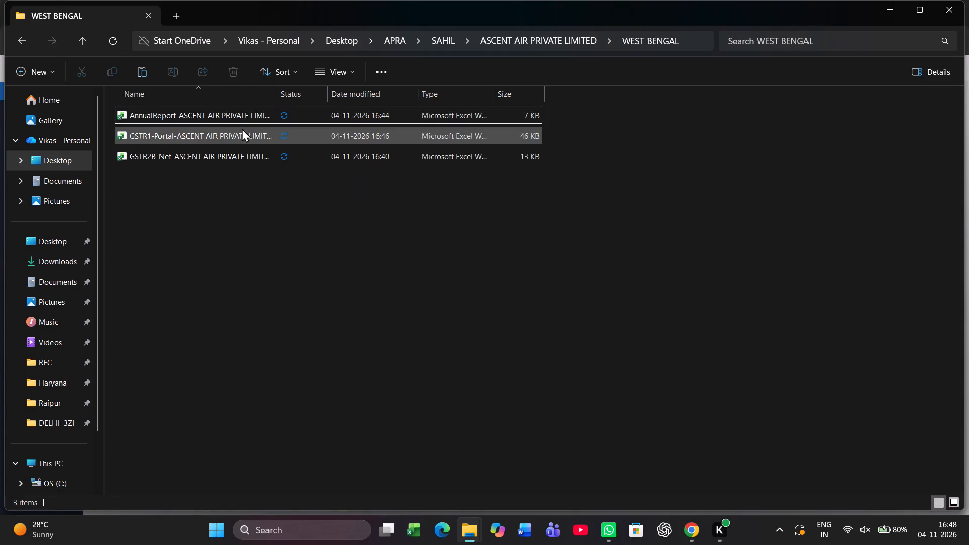
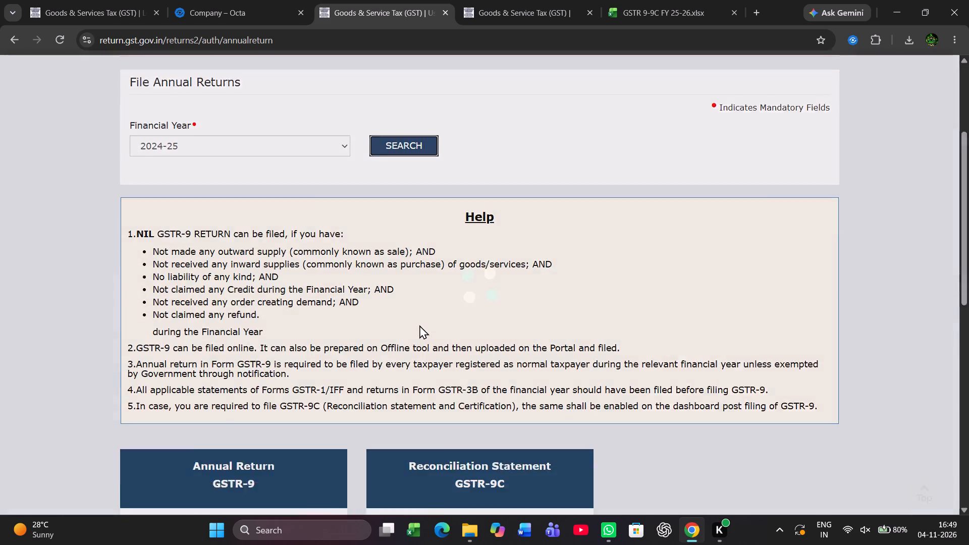
Download the filed 2024-25 GSTR-9 details as PDF for Ascent Air's state code 36 GSTIN and go back to the annual returns page.
left_click(283, 479)
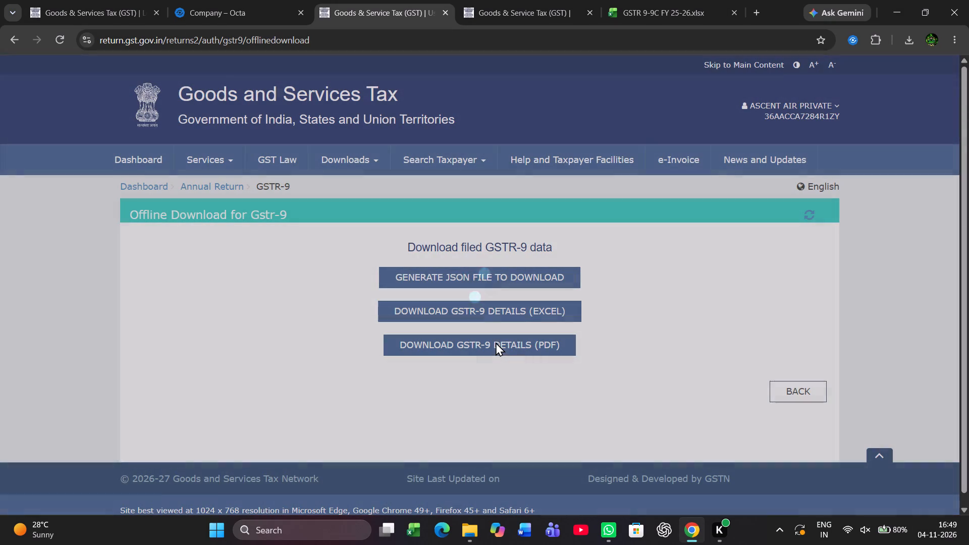
left_click(496, 342)
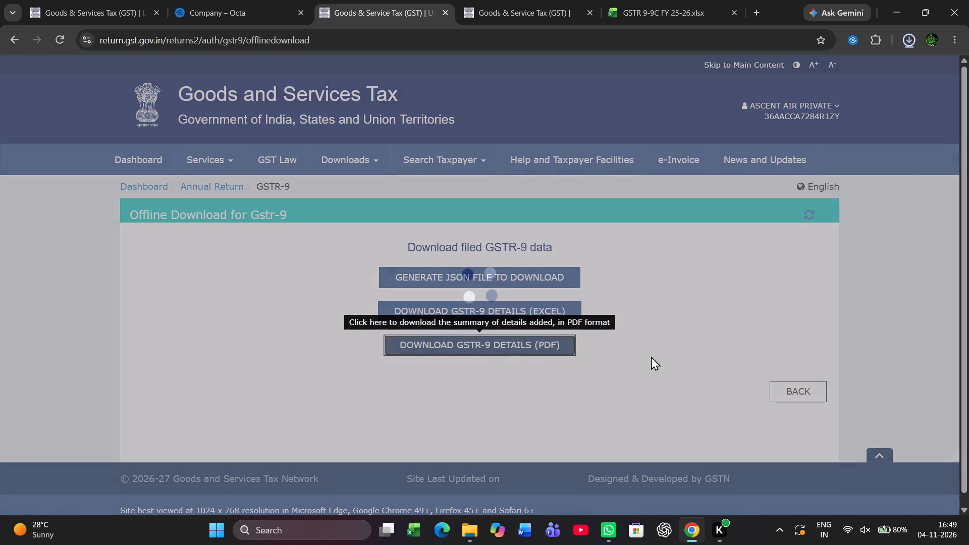
left_click(813, 395)
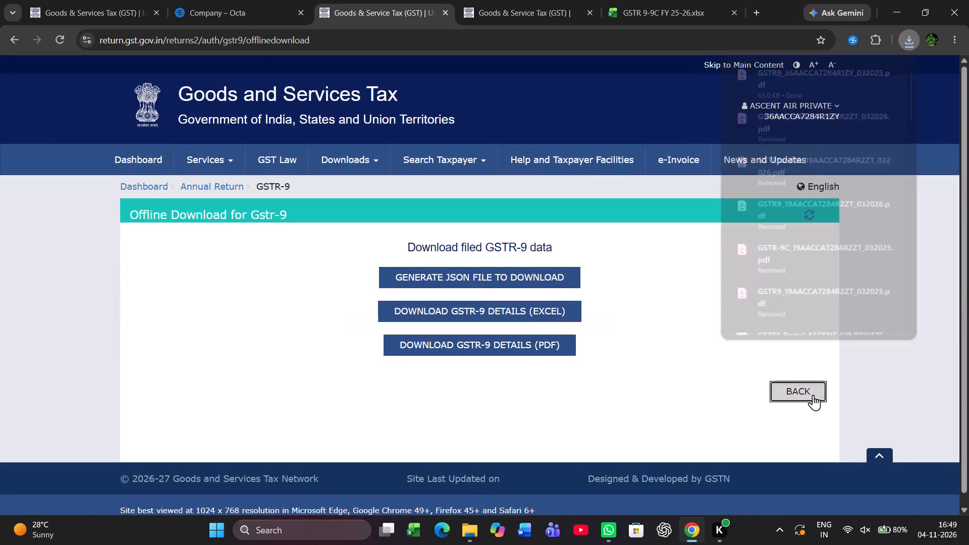
Find the 2024-25 annual returns again, download the filed GSTR-9C as PDF, and return to the file returns page.
left_click(348, 274)
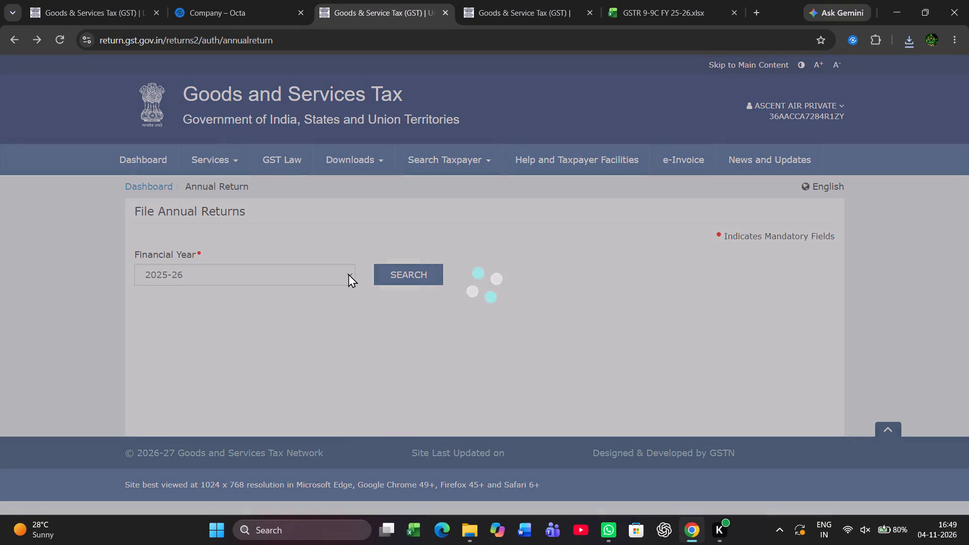
left_click(348, 274)
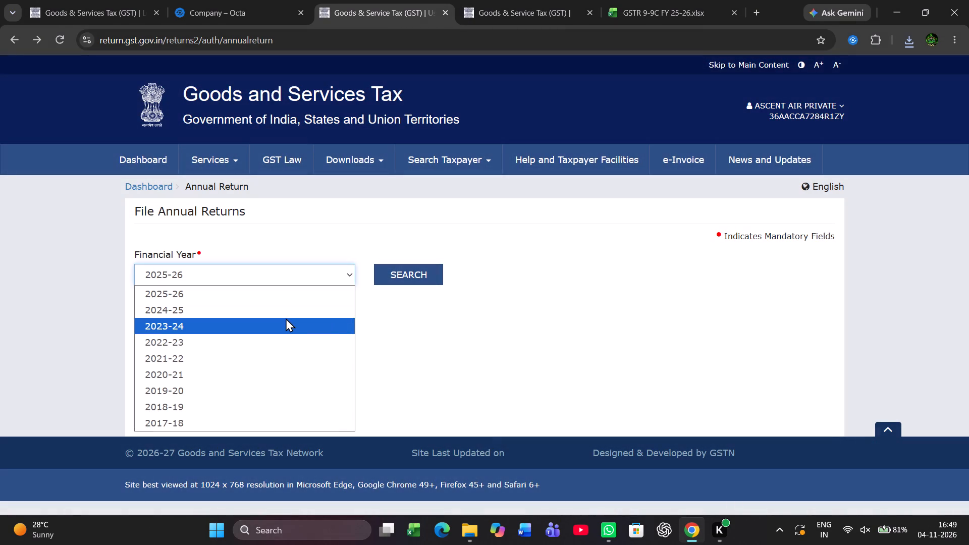
left_click(287, 311)
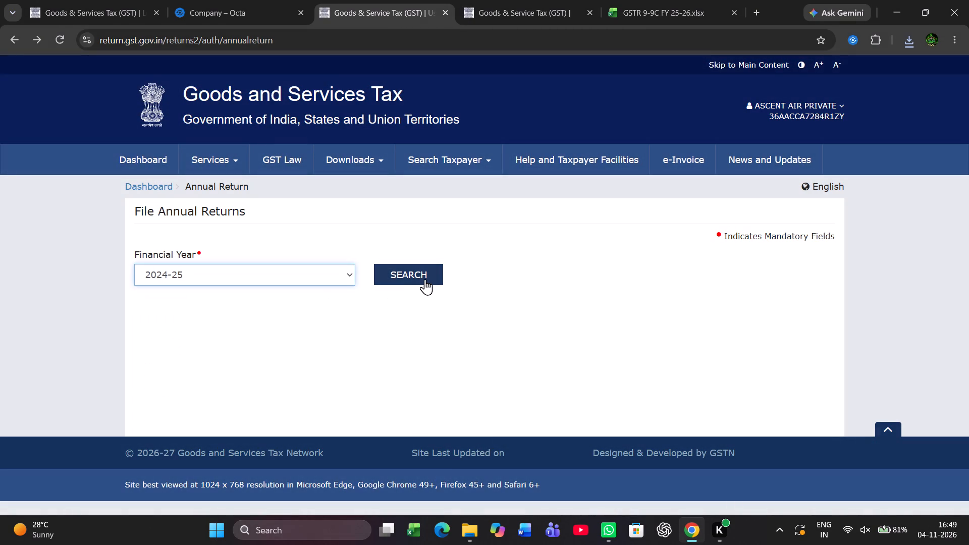
left_click(425, 279)
scroll(482, 365, "down", 3)
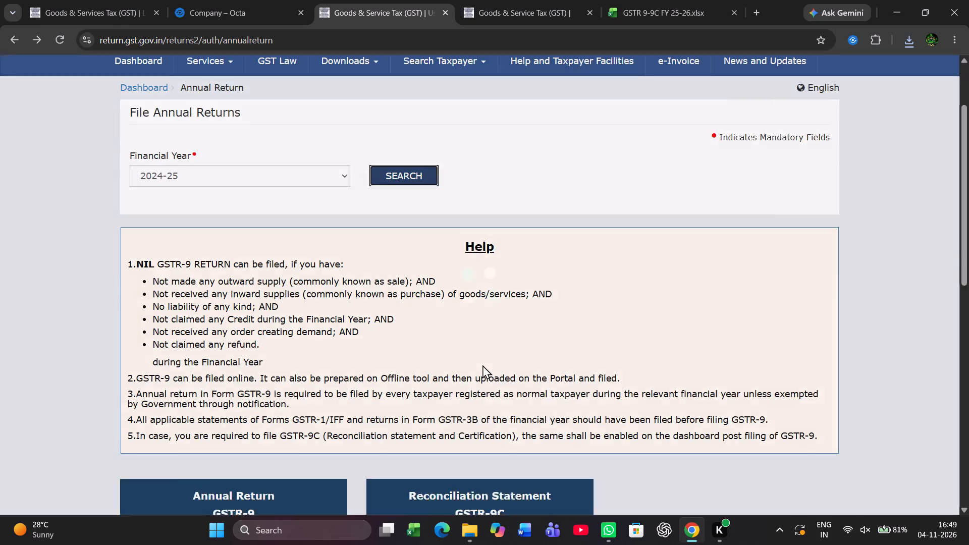
left_click(526, 416)
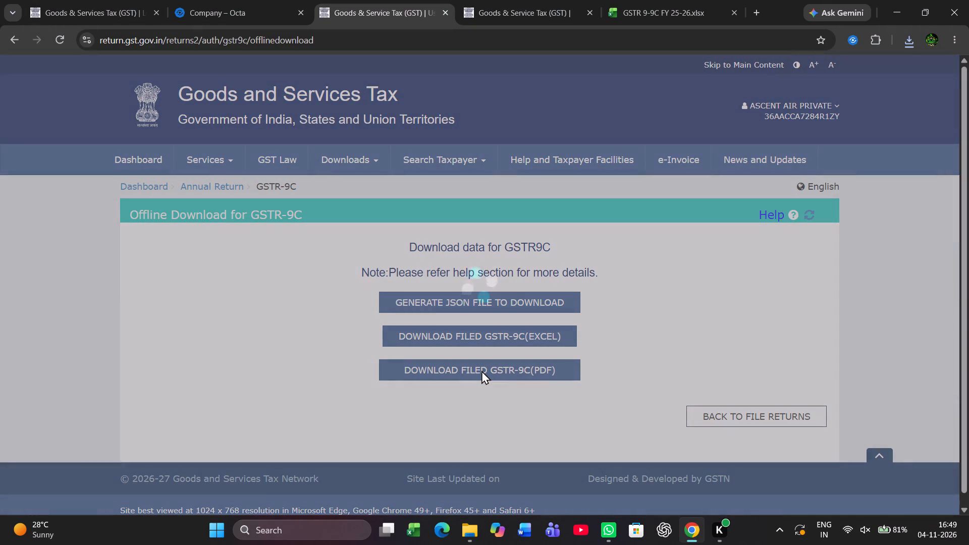
left_click(481, 370)
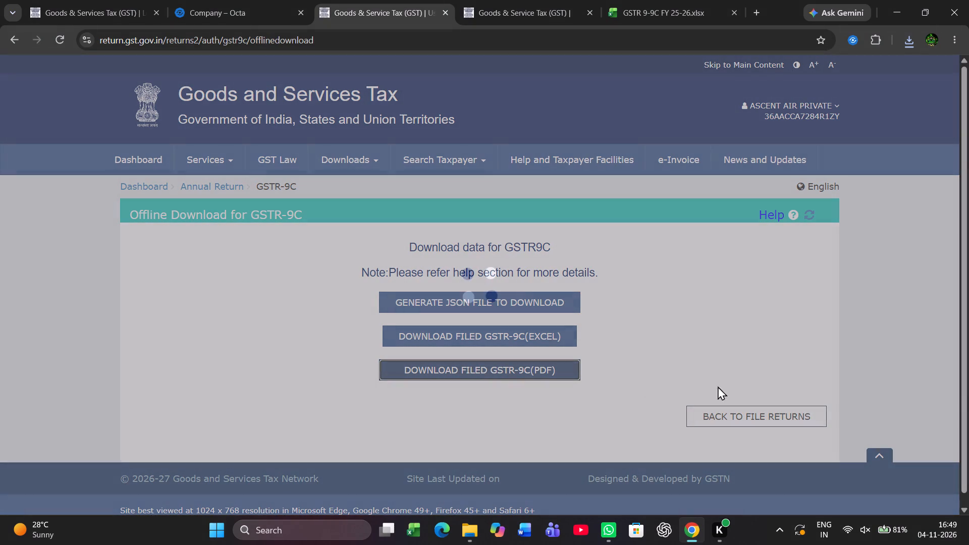
left_click(772, 416)
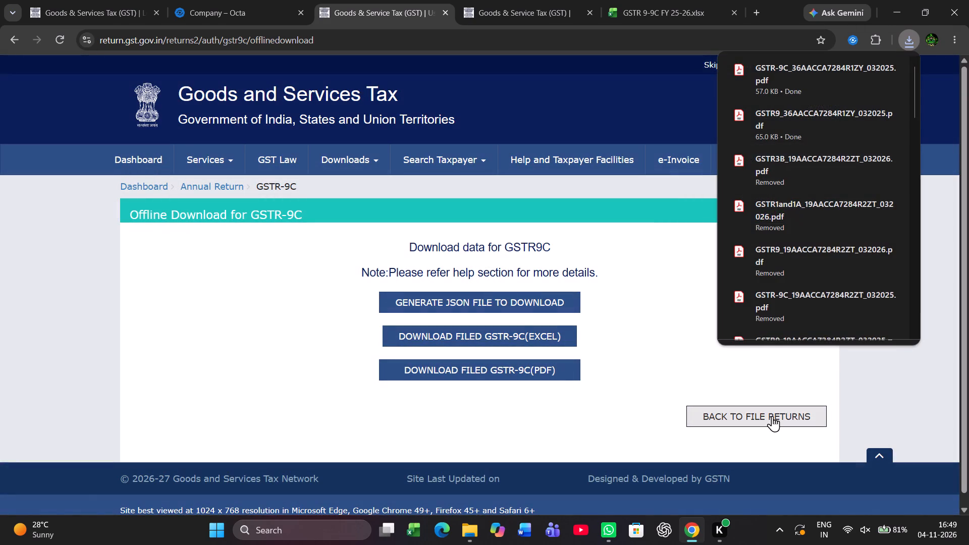
left_click(772, 416)
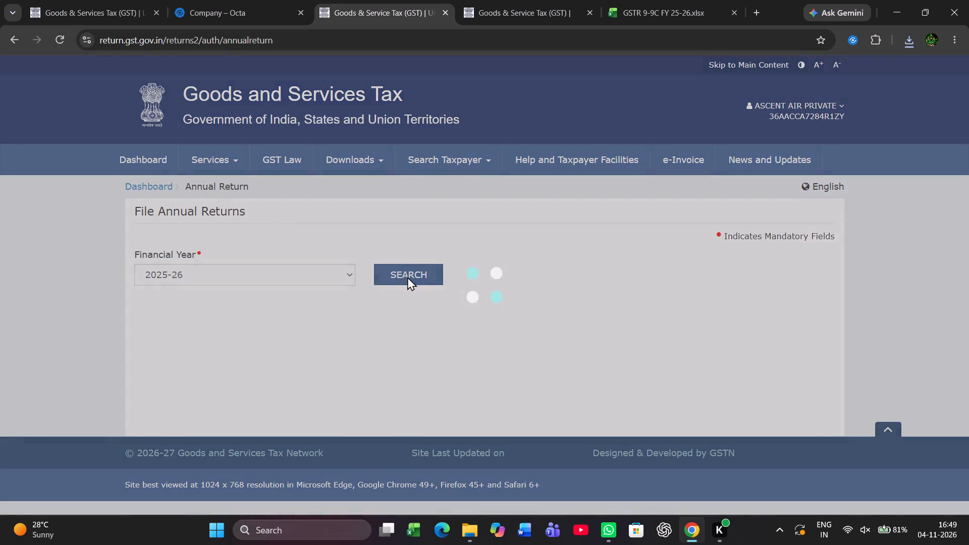
Find the 2025-26 annual returns and open the GSTR-9 for online preparation.
left_click(408, 277)
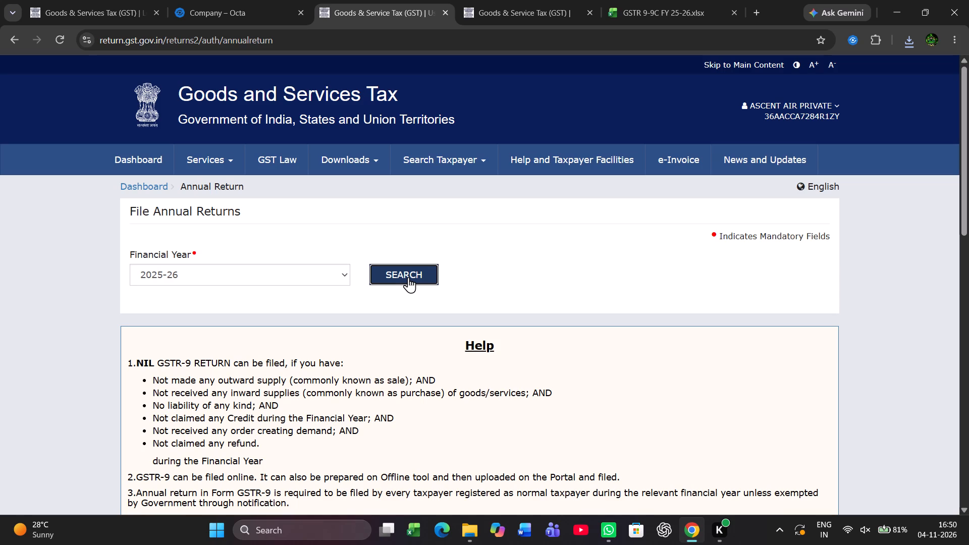
scroll(408, 277, "down", 3)
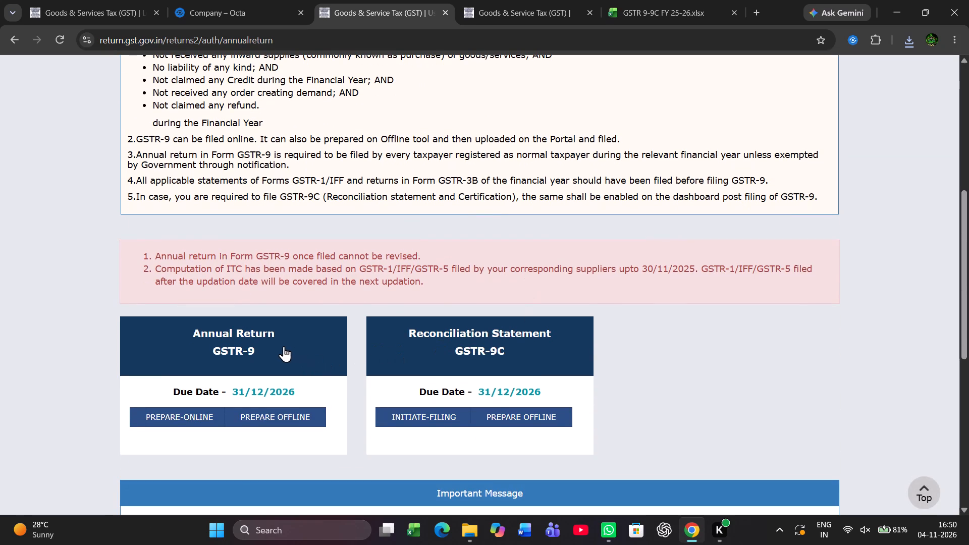
left_click(284, 346)
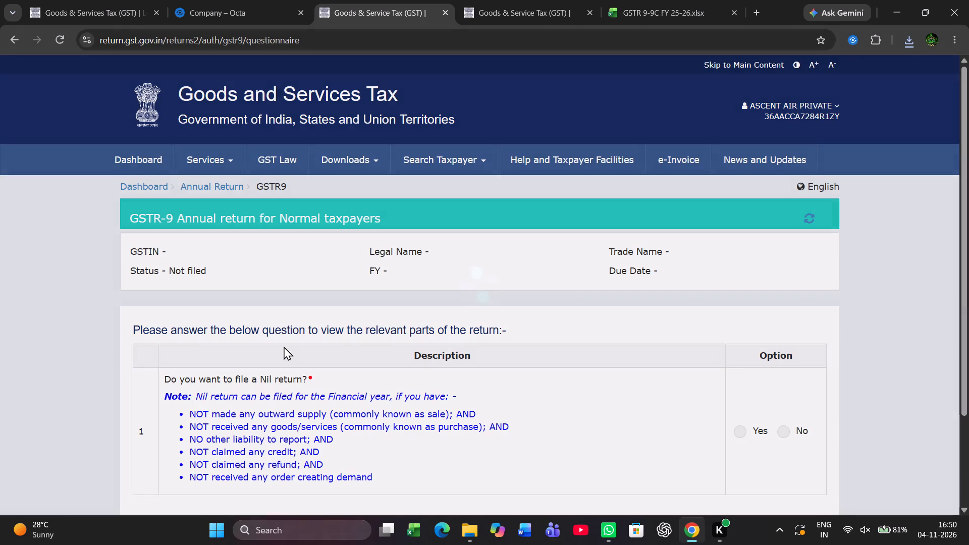
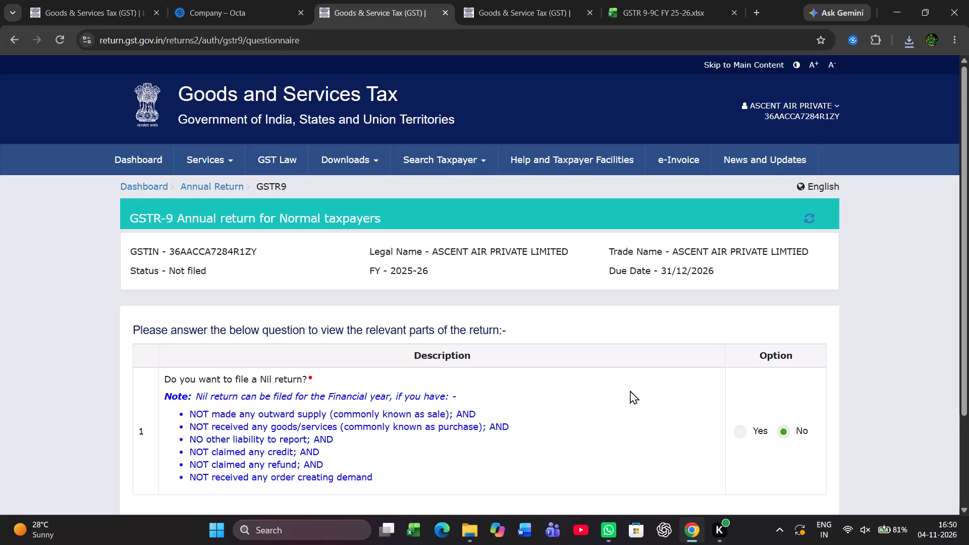
Continue with the non-nil 2025-26 GSTR-9 and download its system computed, GSTR-1/1A/IFF and GSTR-3B summaries as PDFs.
scroll(630, 390, "down", 1)
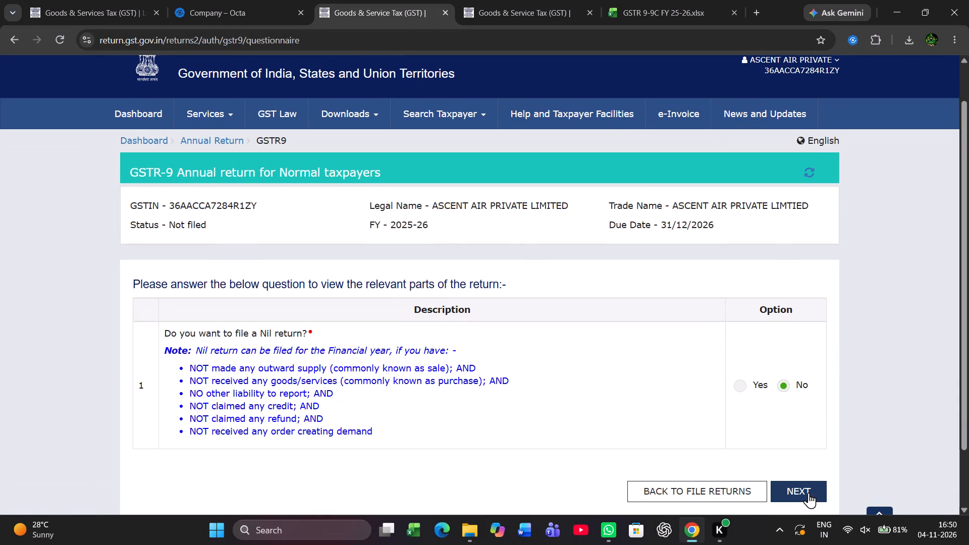
left_click(809, 493)
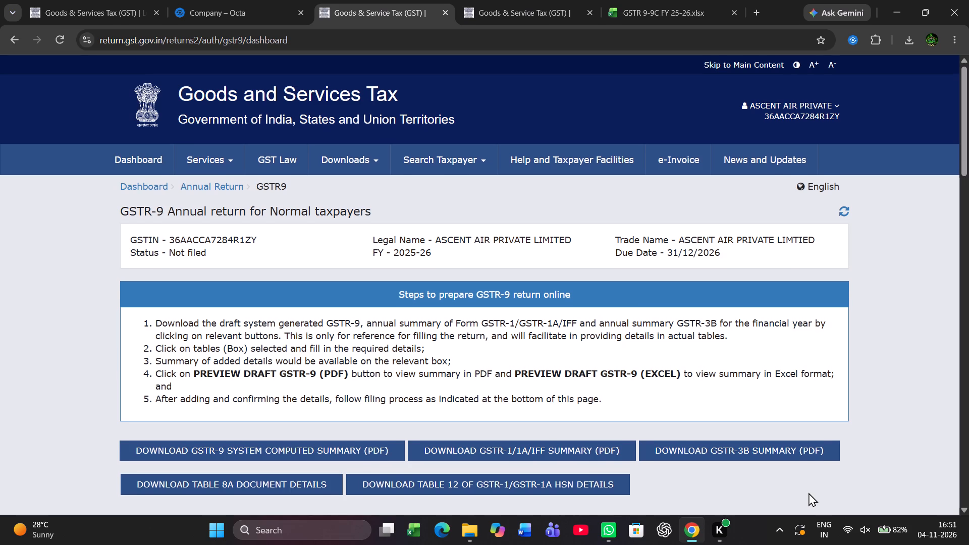
scroll(809, 493, "down", 1)
left_click(346, 438)
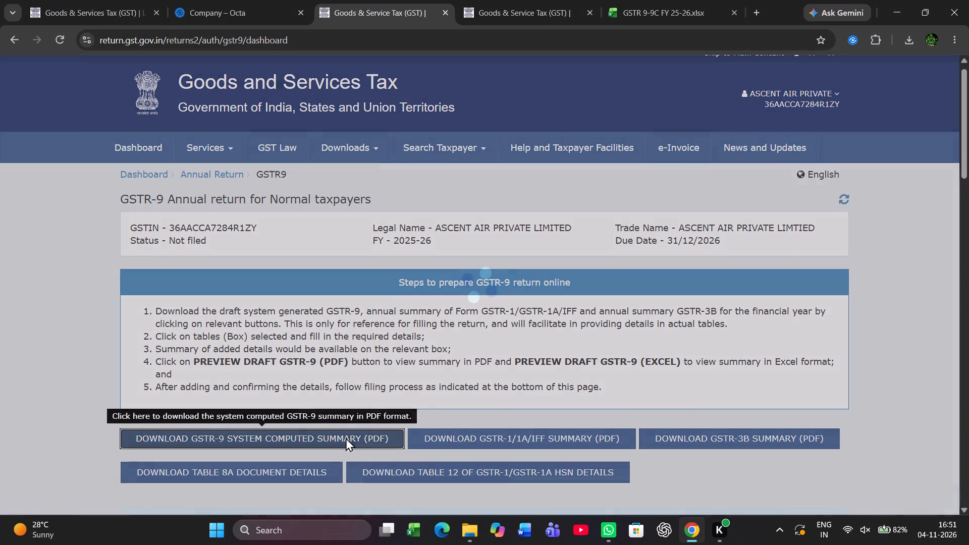
left_click(507, 437)
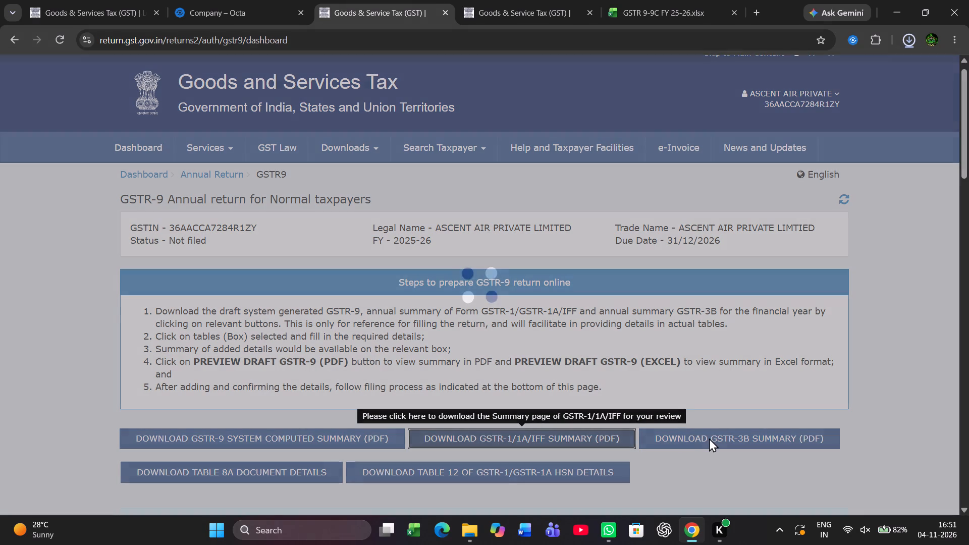
left_click(709, 438)
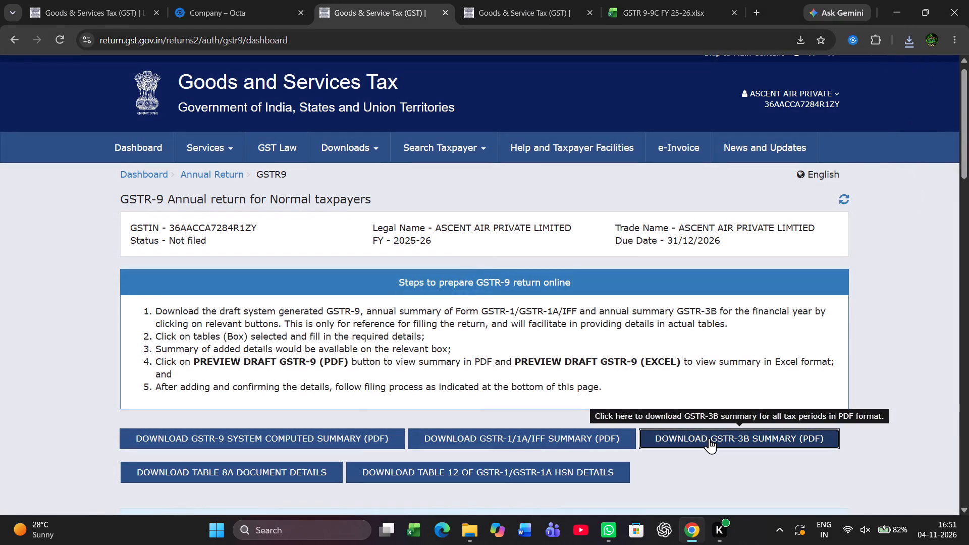
left_click(909, 51)
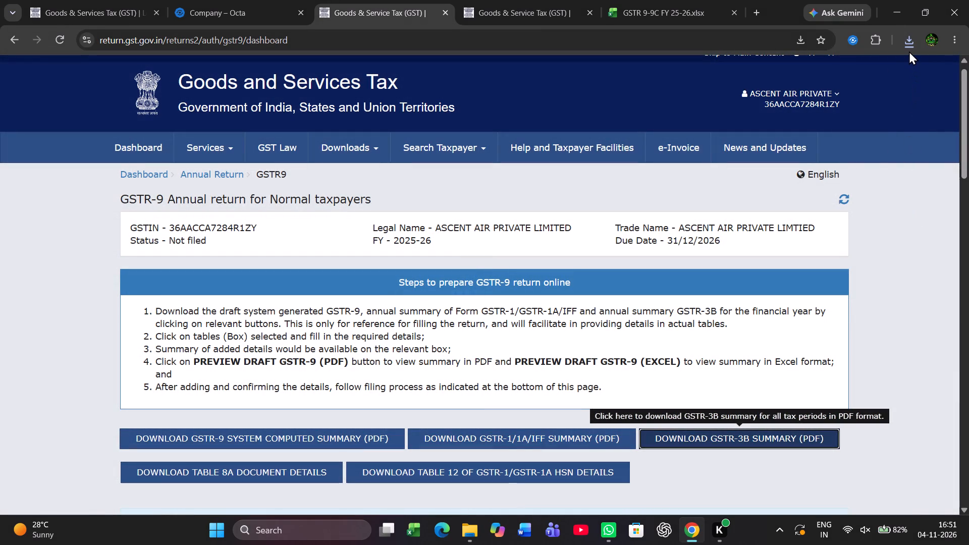
left_click(914, 43)
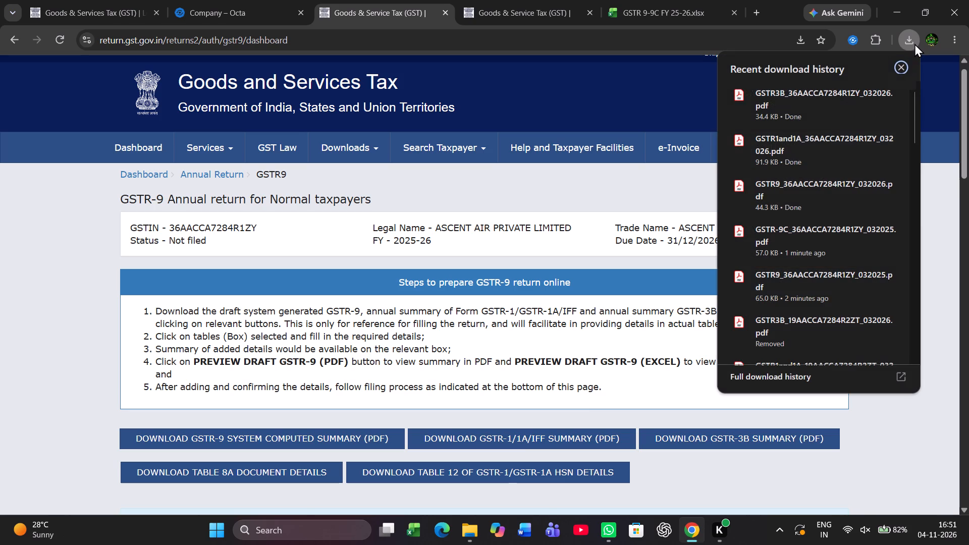
left_click(914, 43)
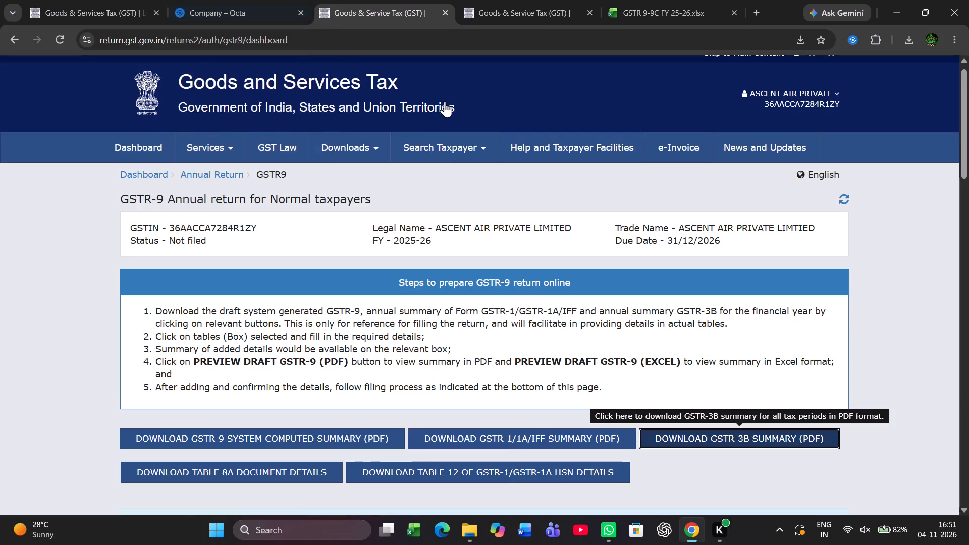
key("alt+Tab")
key("alt+Tab")
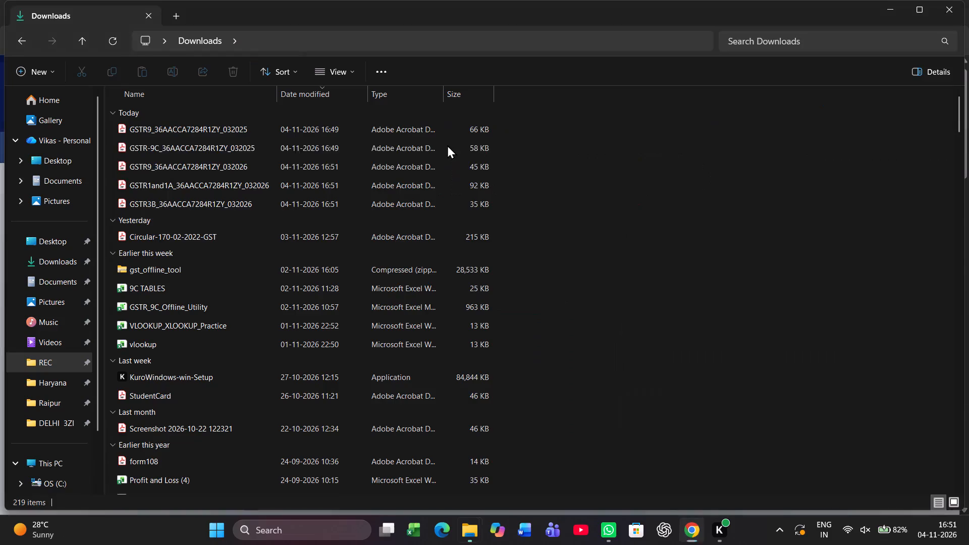
left_click(278, 136)
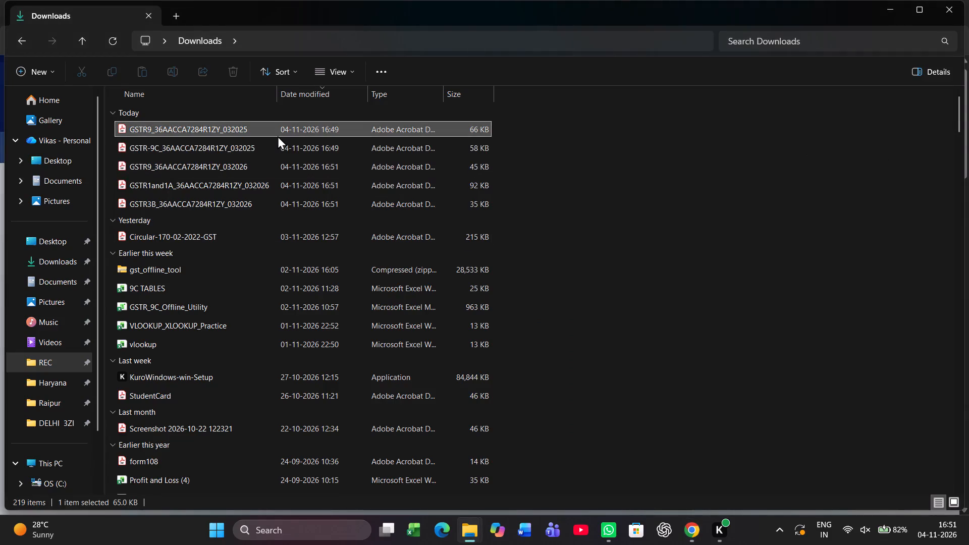
key("shift+Down")
key("shift+Down")
key("shift+Down")
key("shift+Down")
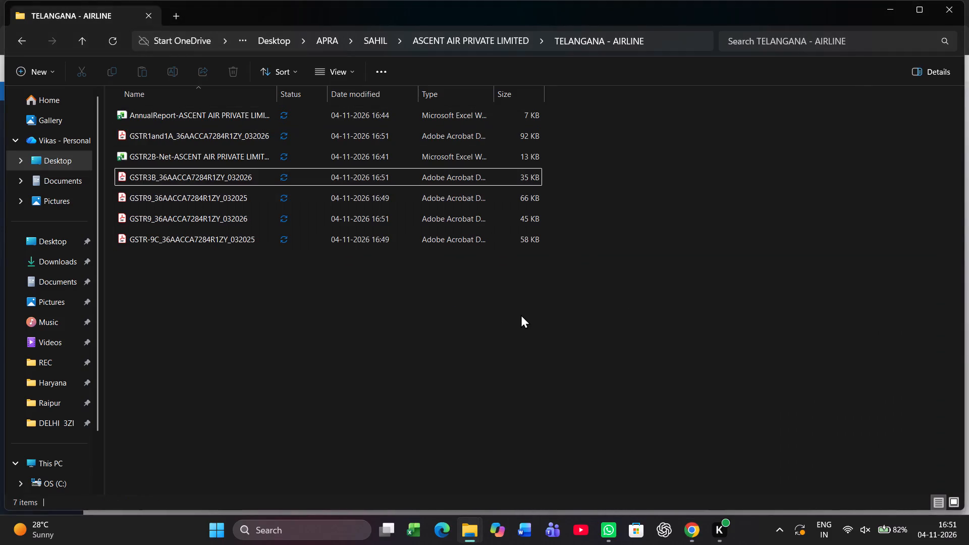
Switch to Octa and open the 2025-26 GSTR-1 JSON download page for Telangana- AIRLINE.
key("alt+Tab")
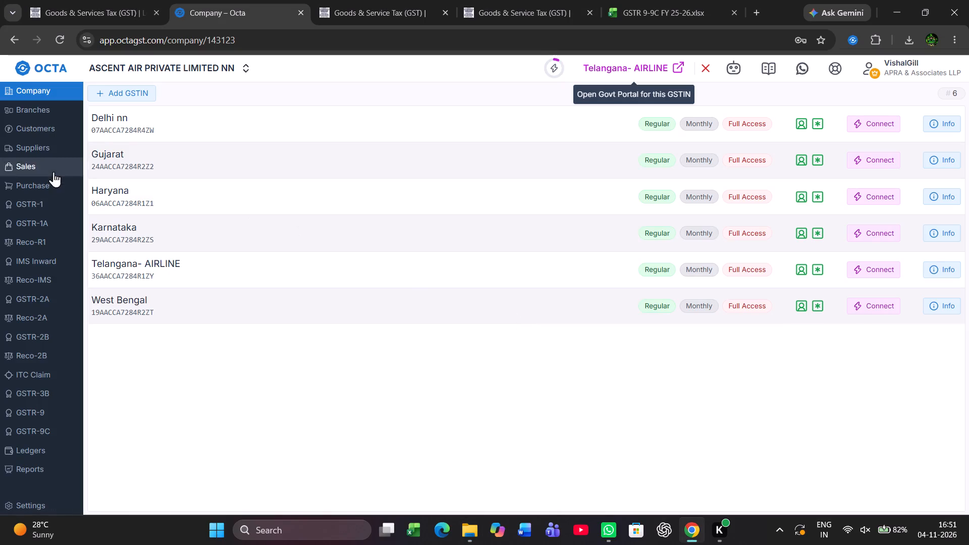
left_click(60, 205)
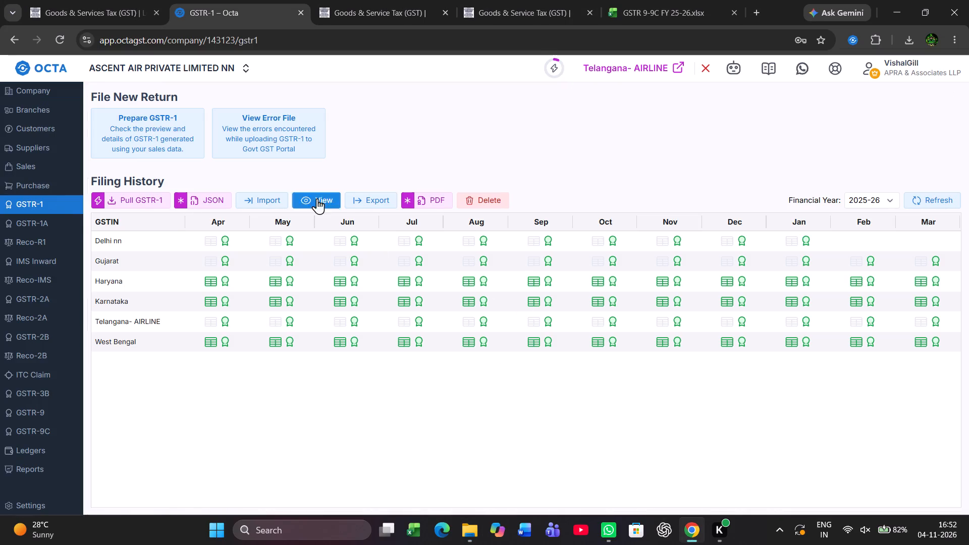
left_click(217, 199)
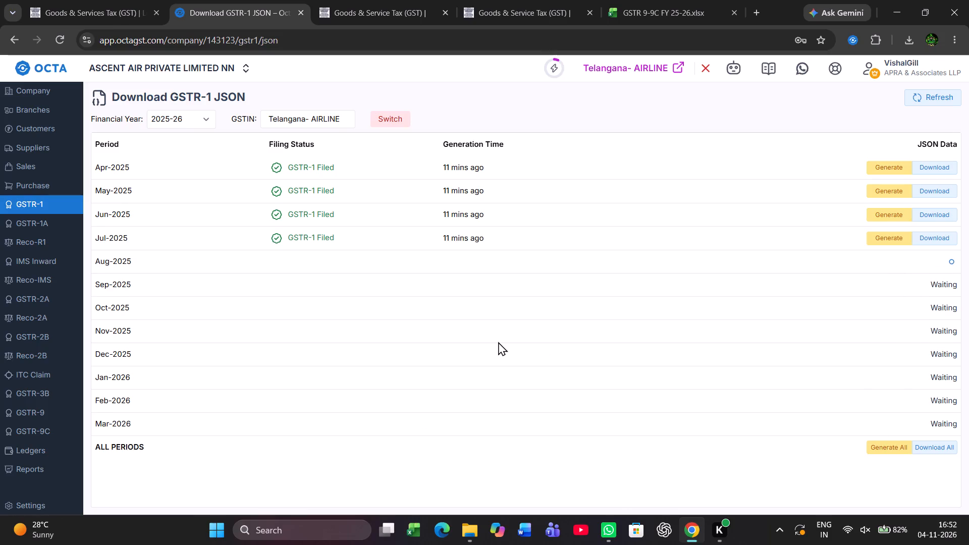
Check the filed GSTR exports and return PDFs in Ascent Air's West Bengal, Karnataka, Haryana and Delhi folders.
key("alt+Tab")
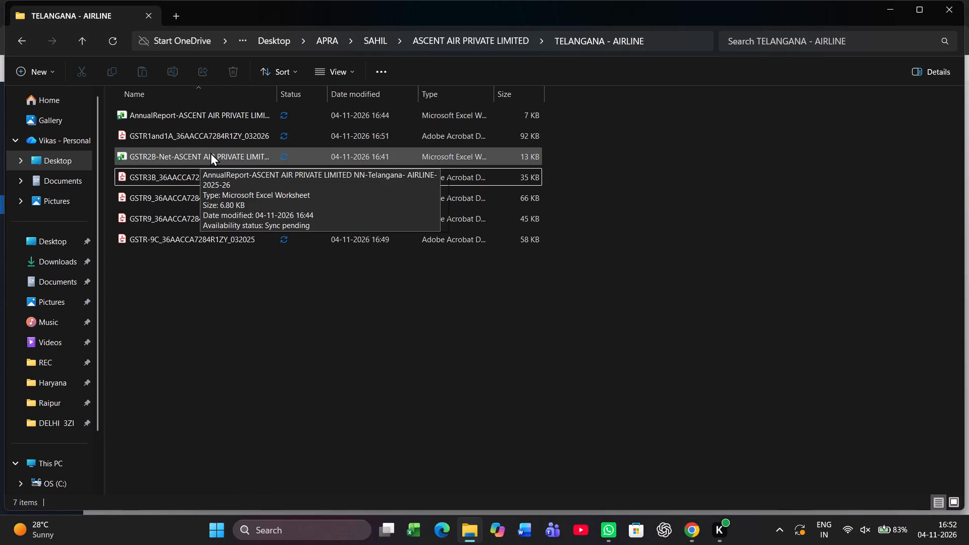
key("BackSpace")
key("Down")
key("Return")
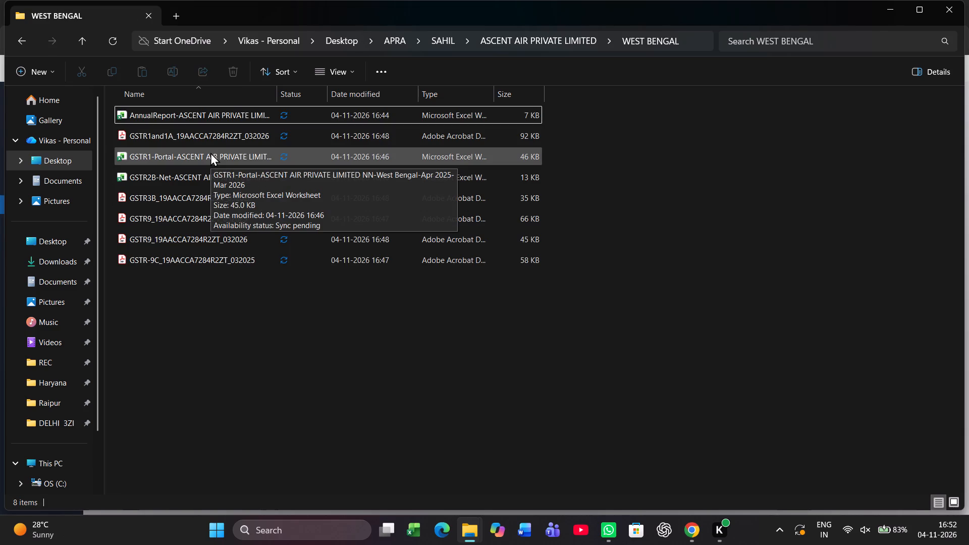
key("BackSpace")
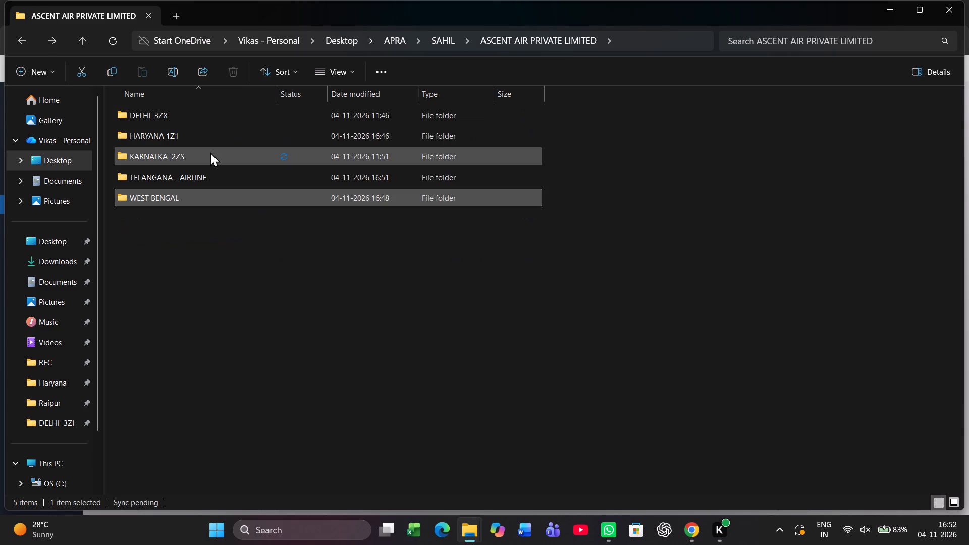
key("Up")
key("Up")
key("Up")
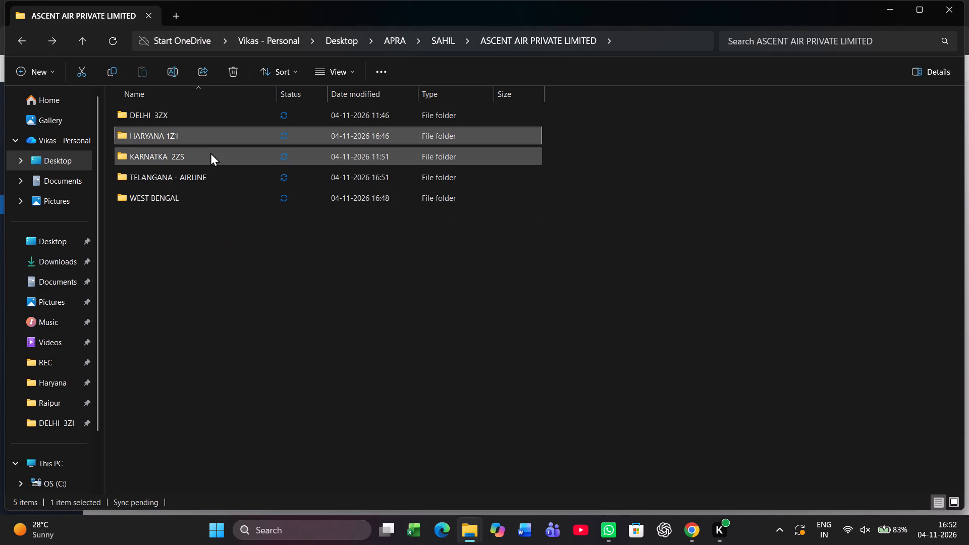
key("Down")
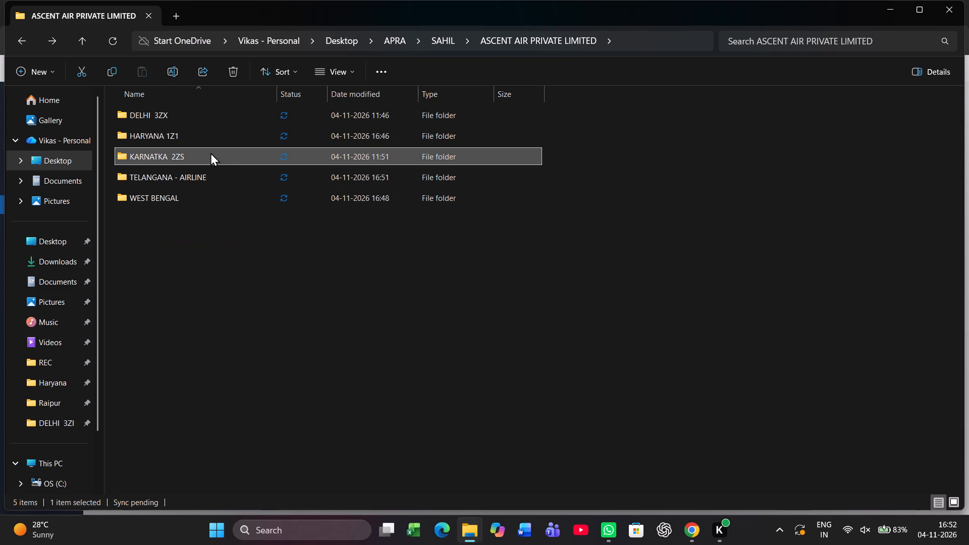
key("Return")
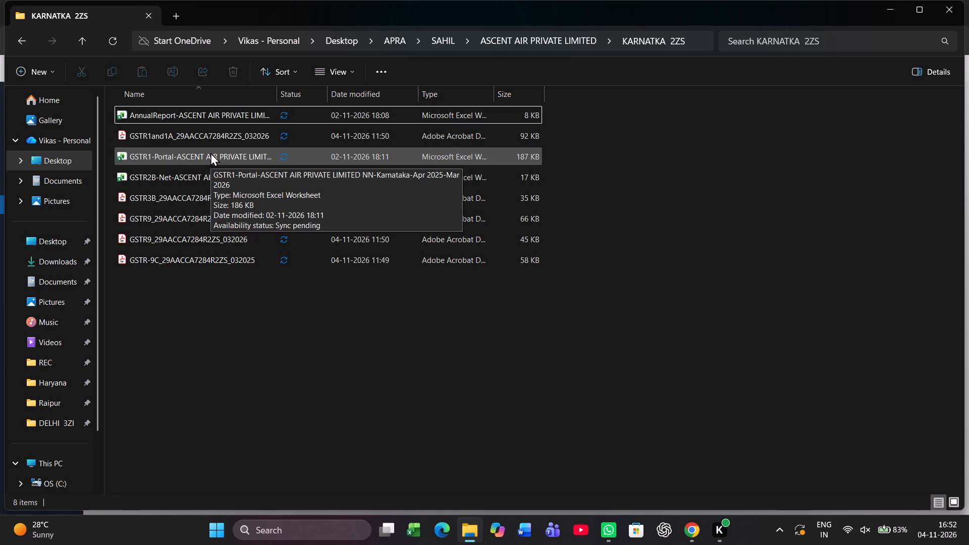
key("BackSpace")
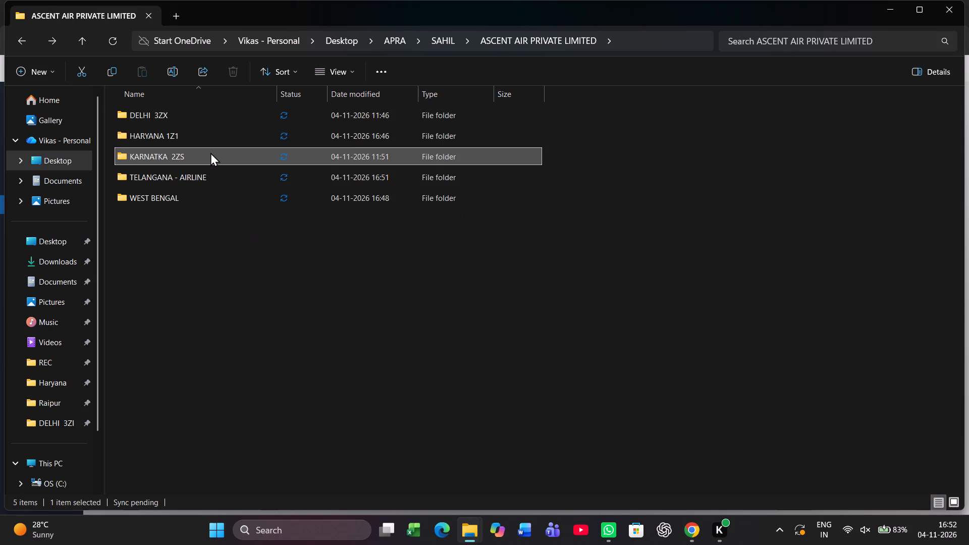
key("Up")
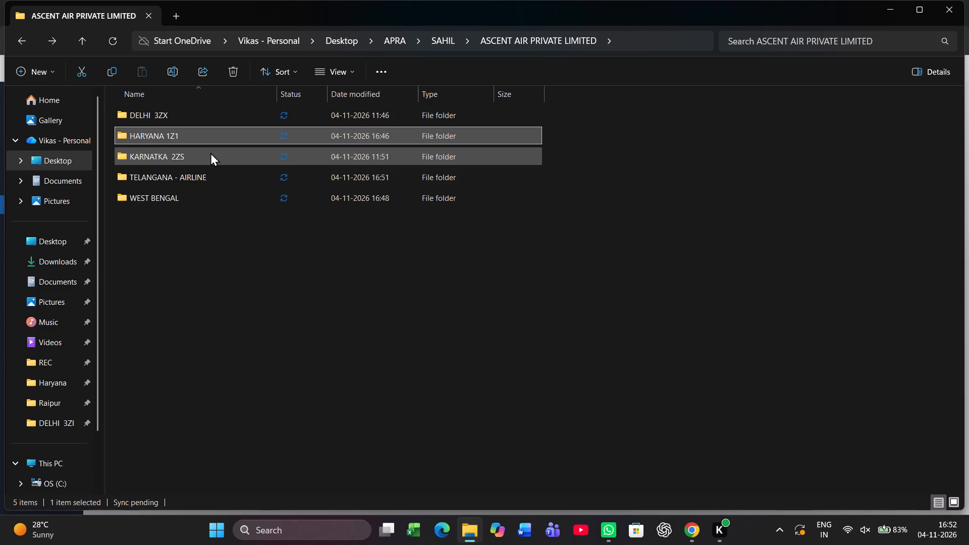
key("Return")
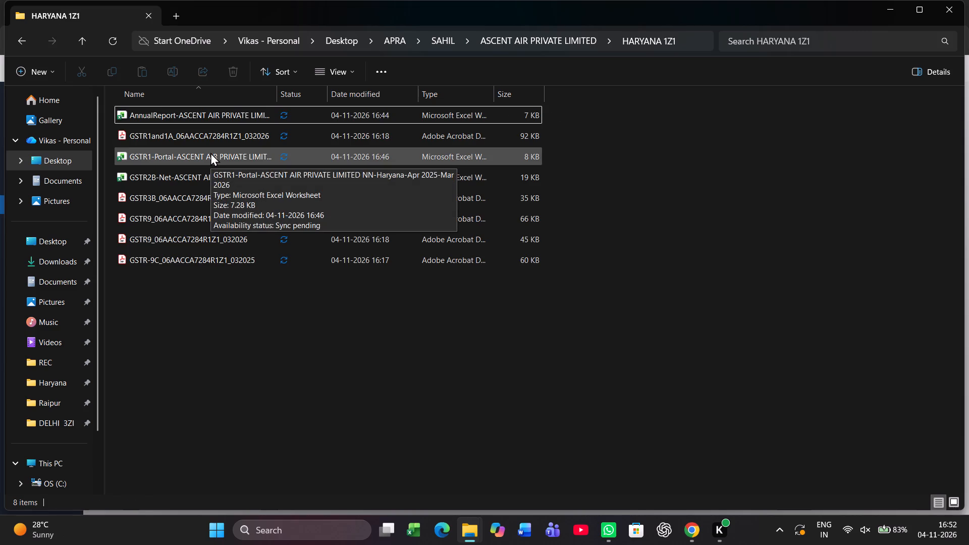
key("BackSpace")
key("Up")
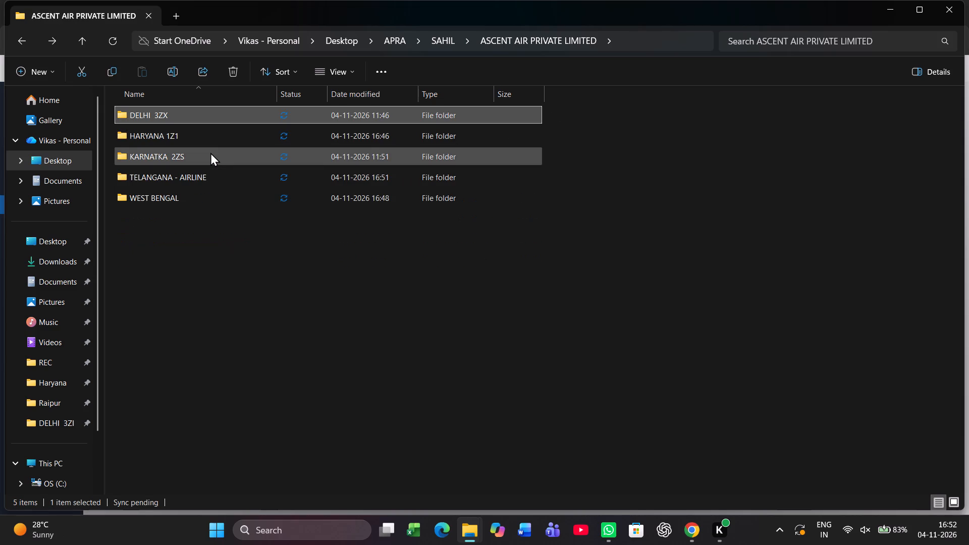
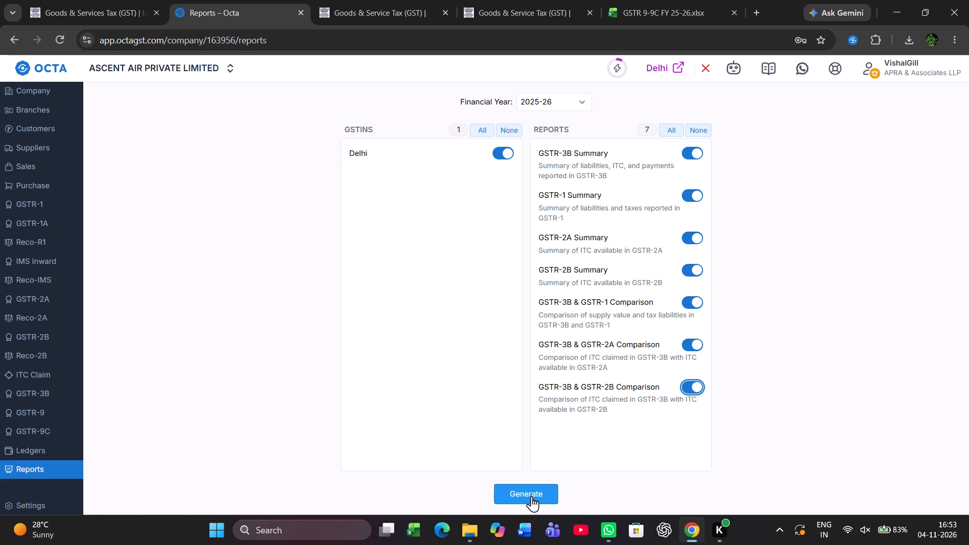
left_click(531, 496)
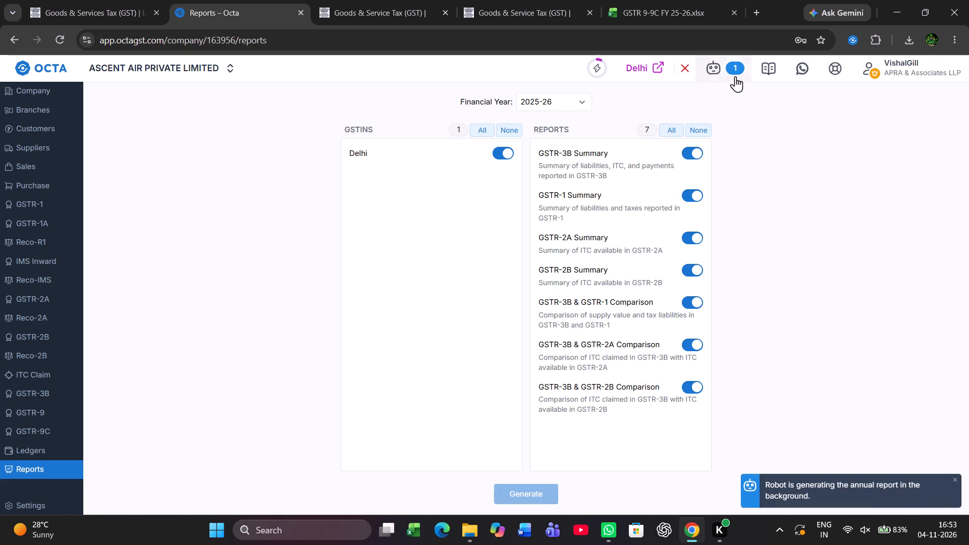
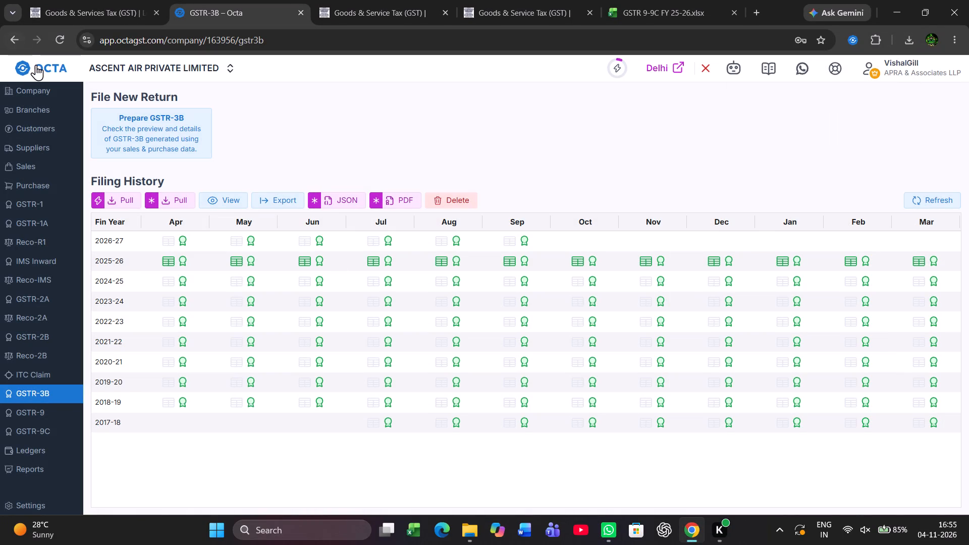
left_click(36, 65)
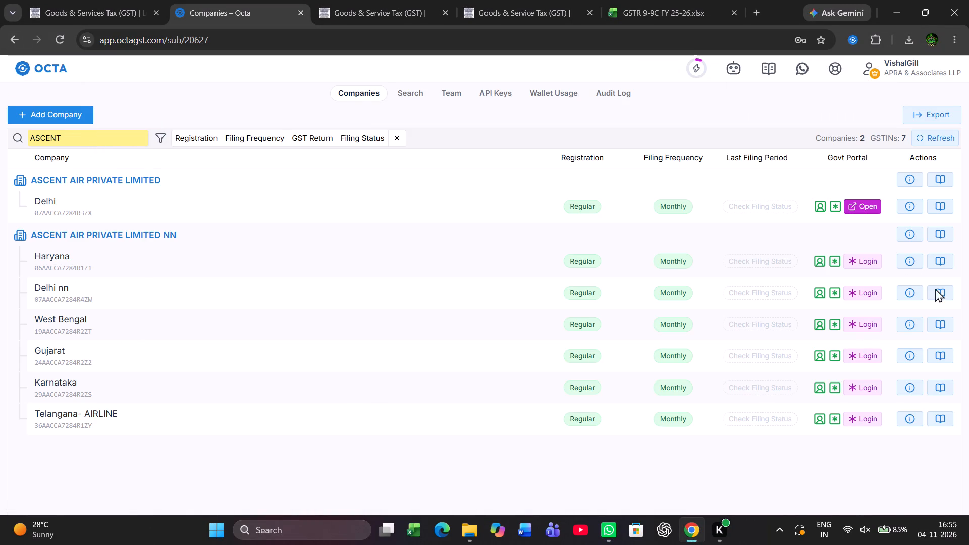
left_click(938, 260)
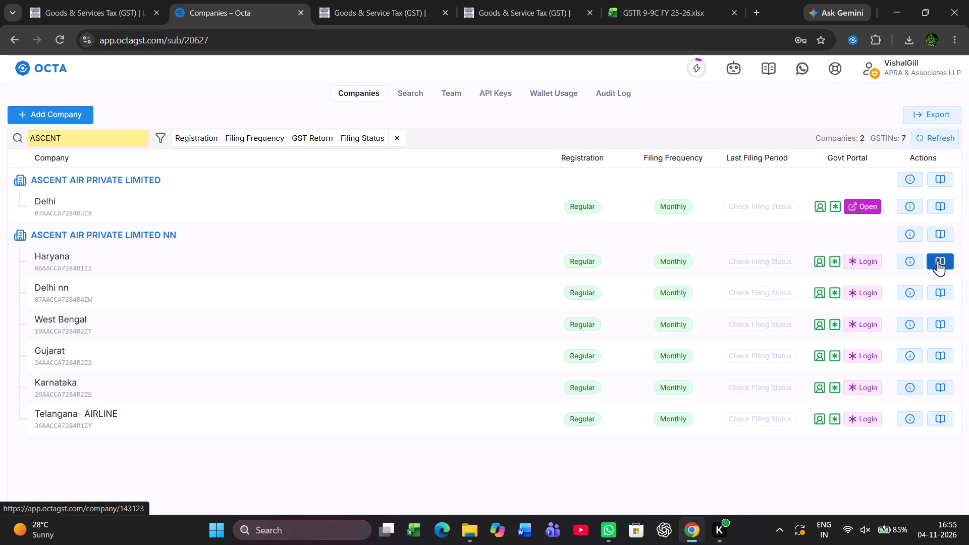
left_click(687, 68)
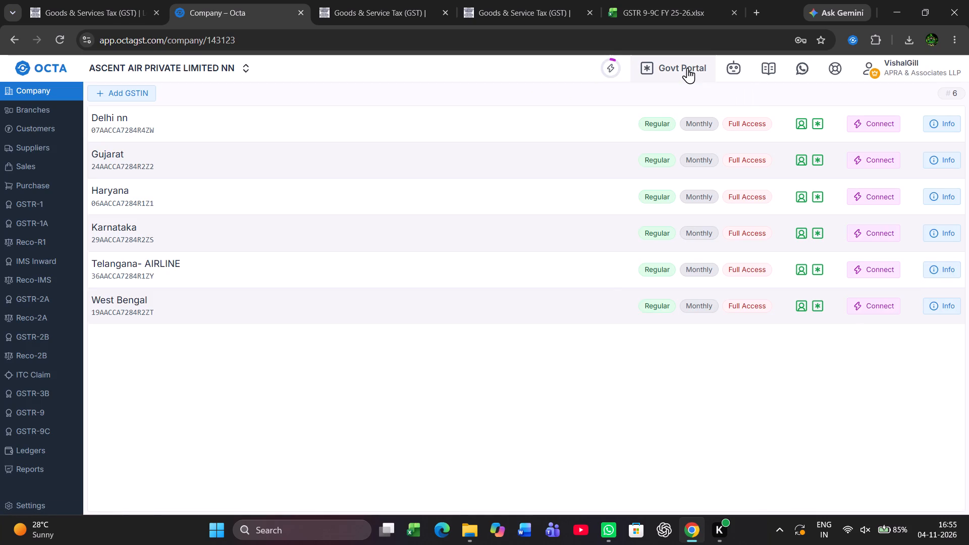
key("Return")
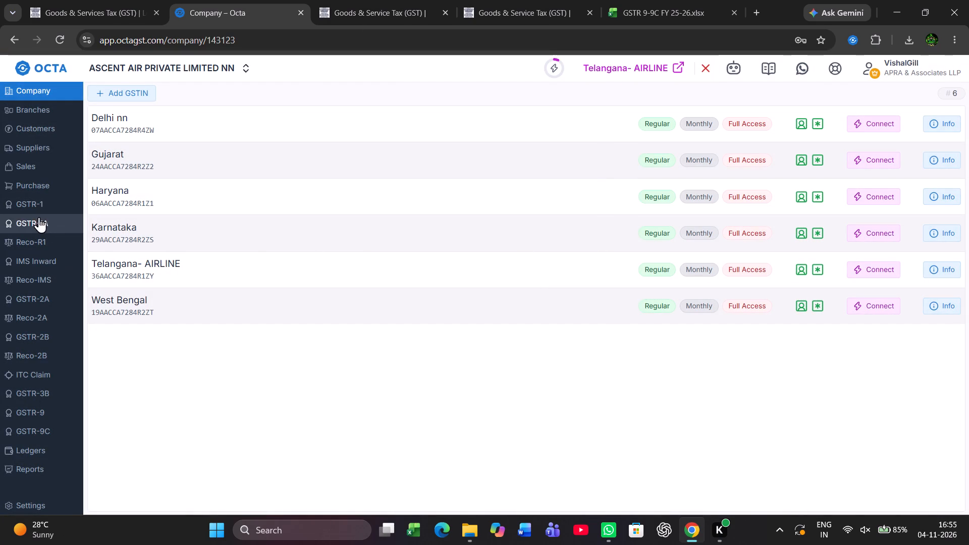
Open the GSTR-2A JSON download for Telangana- AIRLINE for financial year 2025-26.
left_click(37, 203)
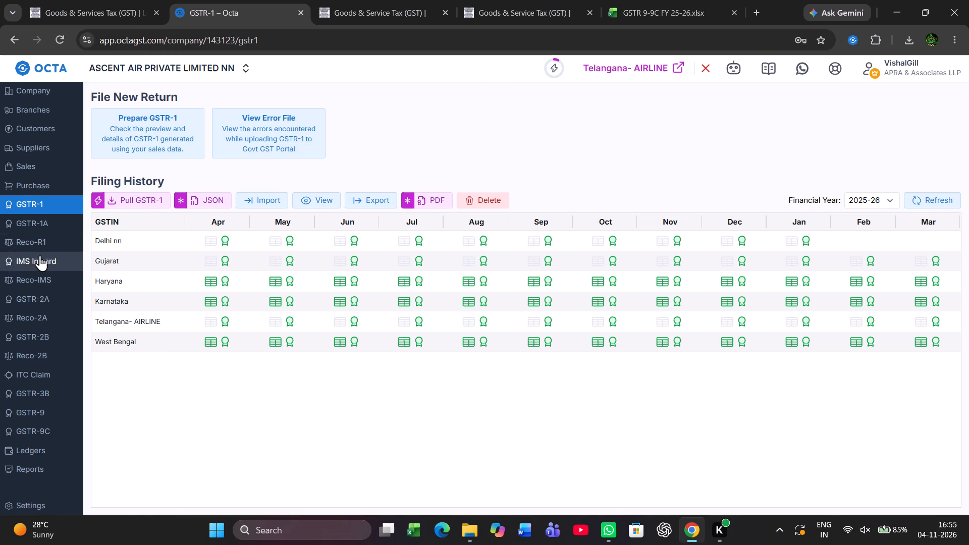
left_click(36, 300)
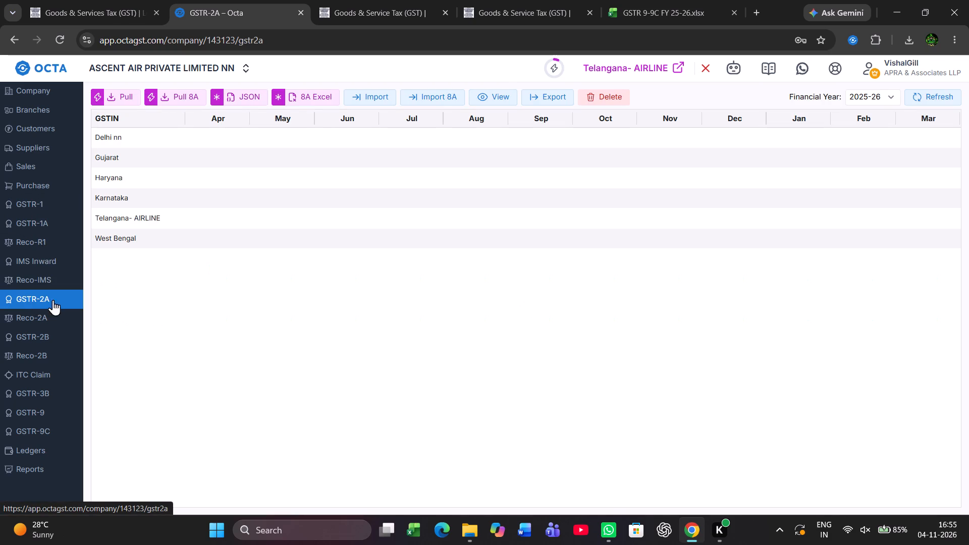
left_click(242, 98)
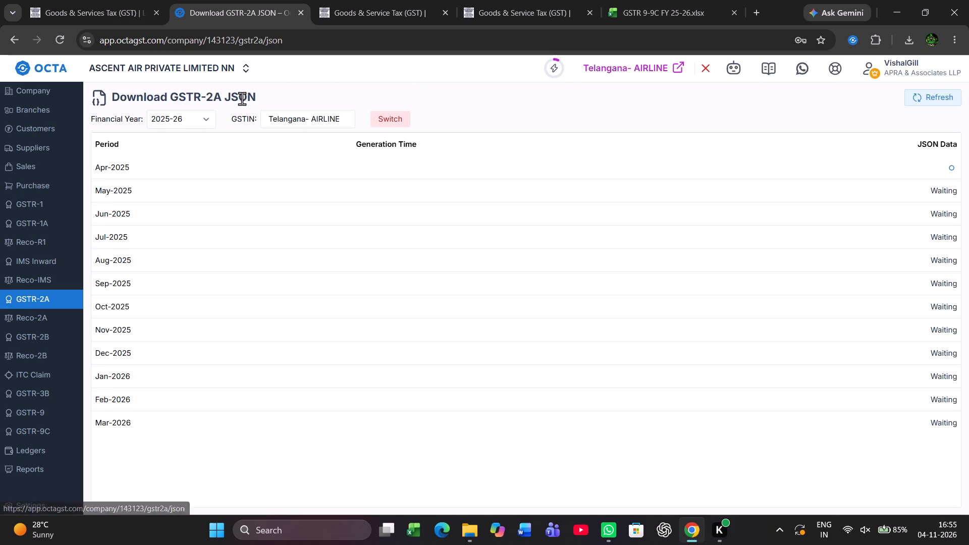
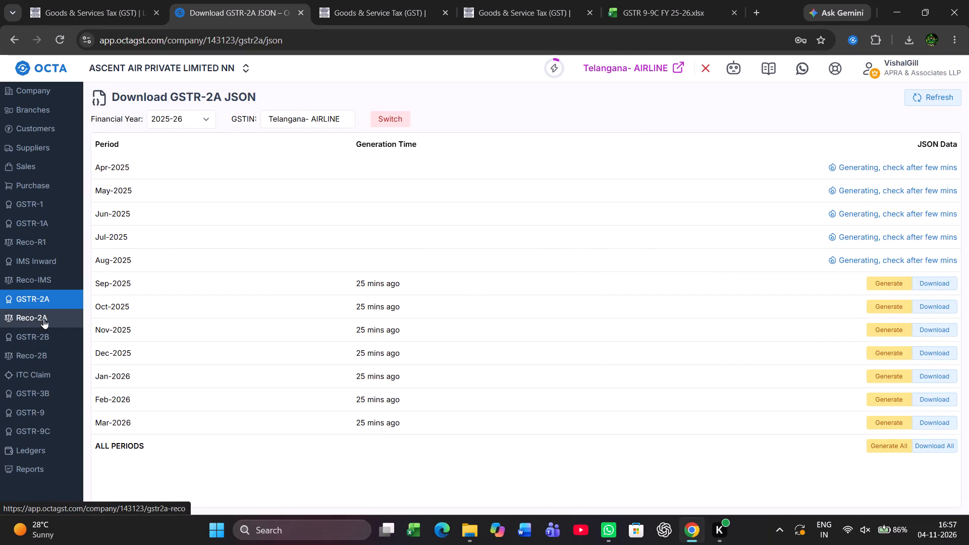
Open the reports page for financial year 2025-26 and select all GSTR summary and comparison reports.
left_click(55, 340)
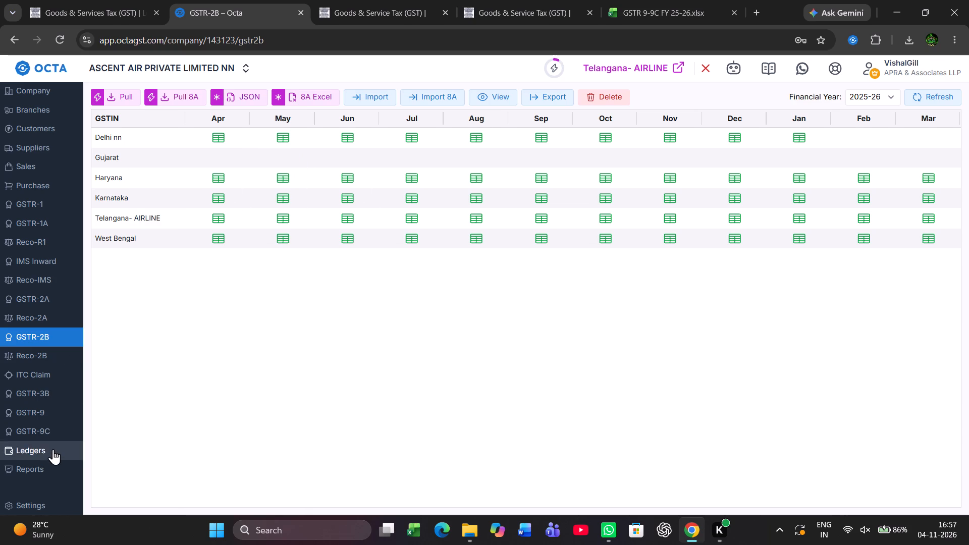
left_click(48, 462)
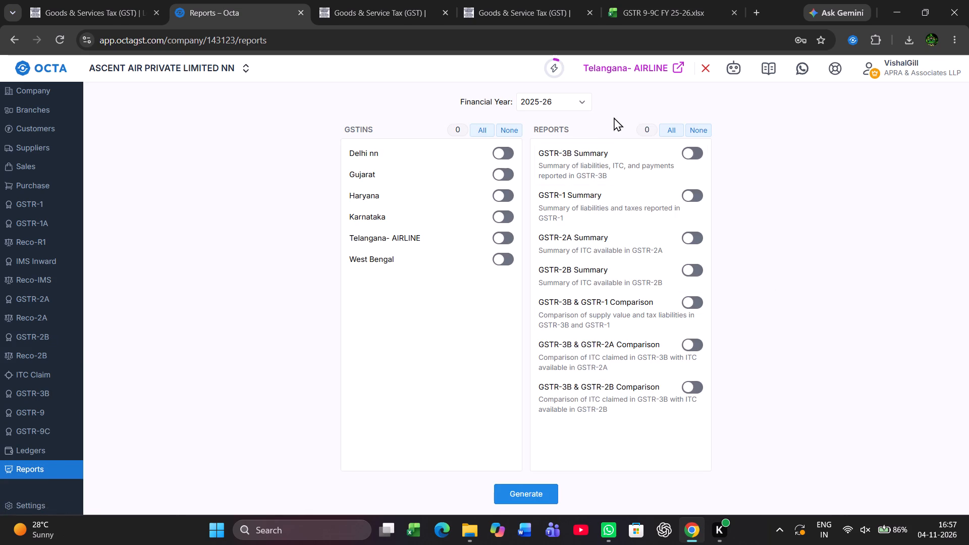
left_click(666, 130)
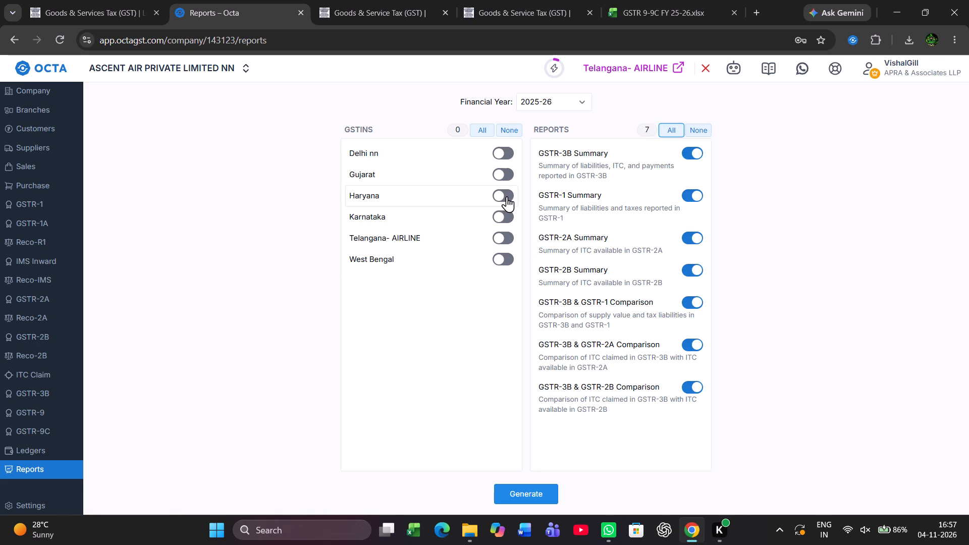
Check which files are already stored in Ascent Air's DELHI 3ZX and HARYANA 1Z1 folders.
key("alt+Tab")
key("alt+Tab")
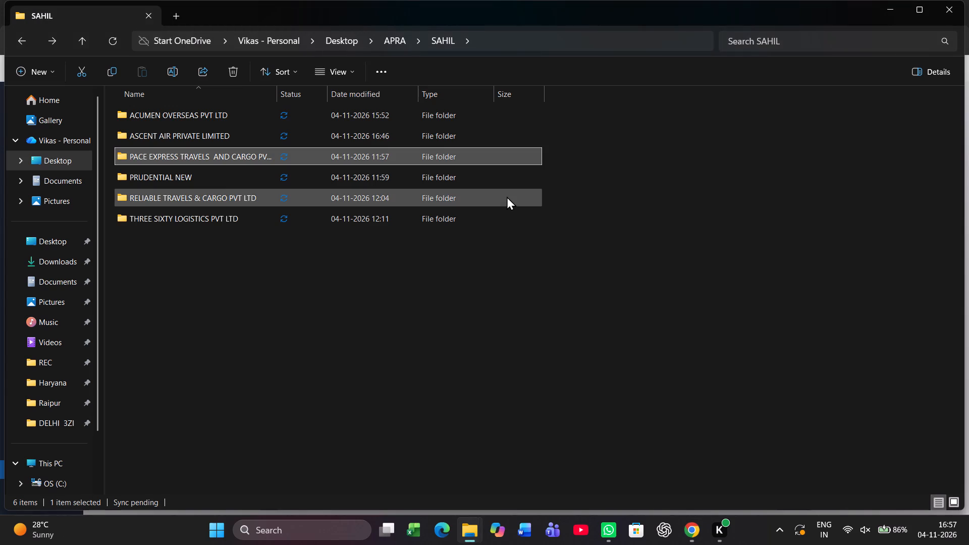
key("Up")
key("Up")
key("Down")
key("Return")
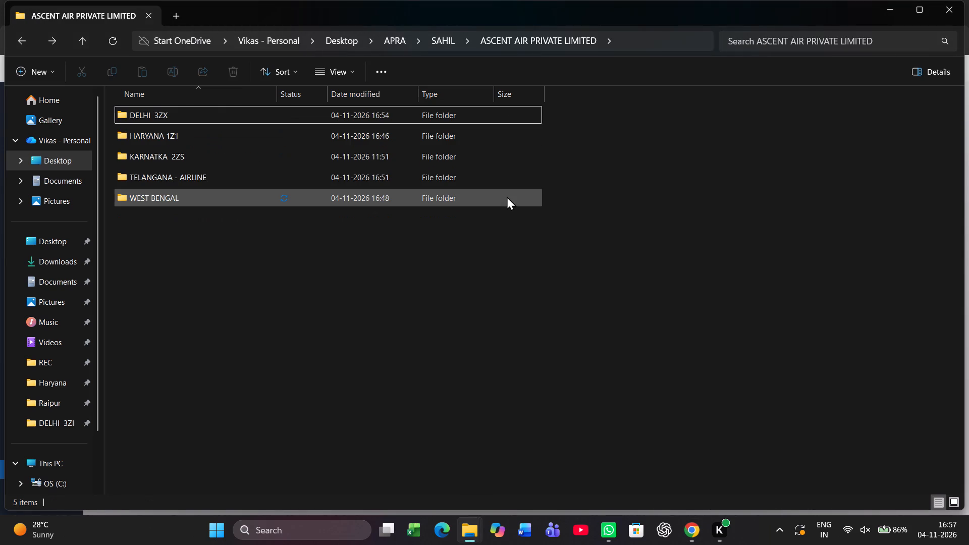
key("Down")
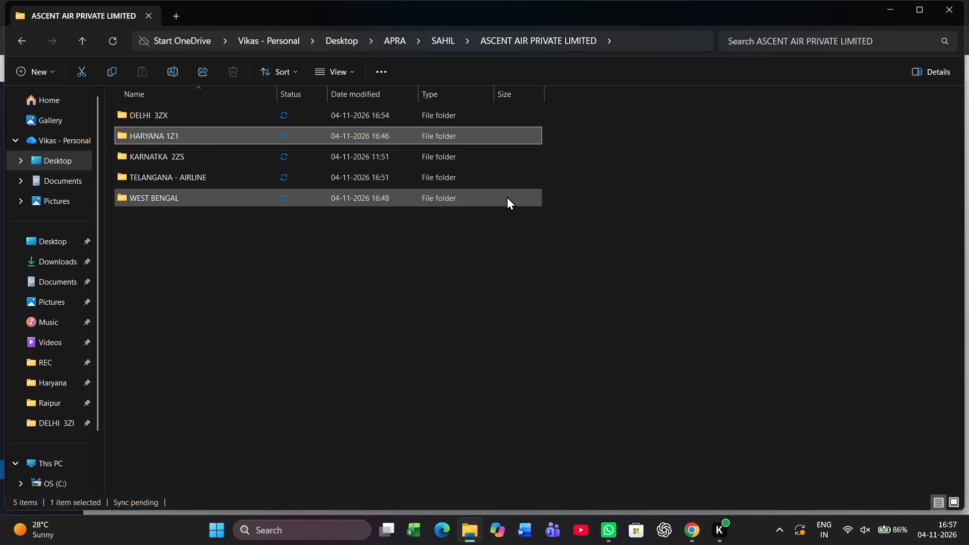
key("Up")
key("Return")
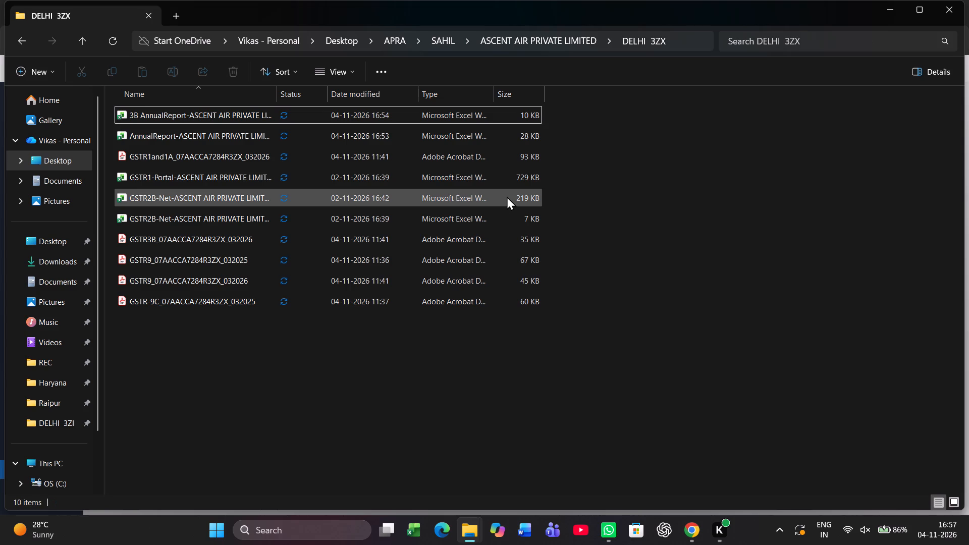
key("BackSpace")
key("Down")
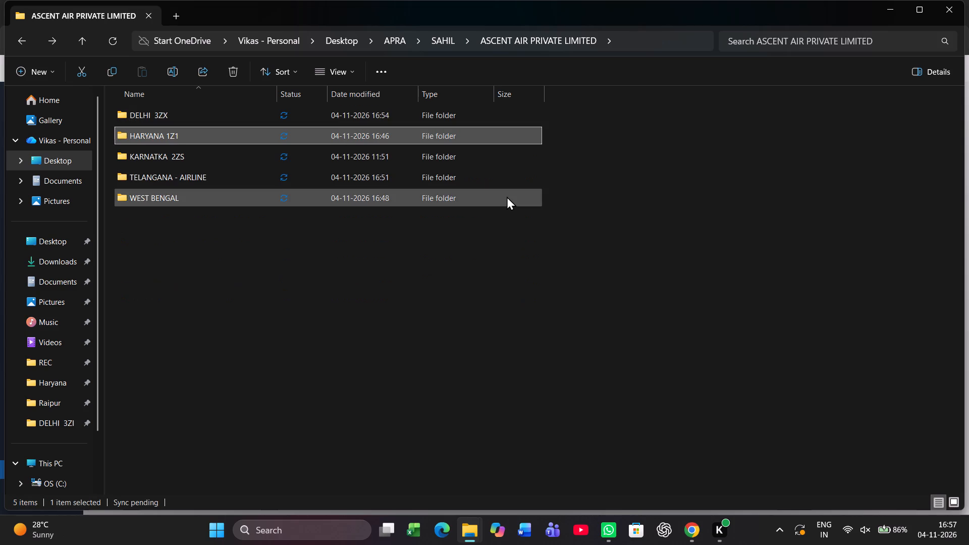
key("Return")
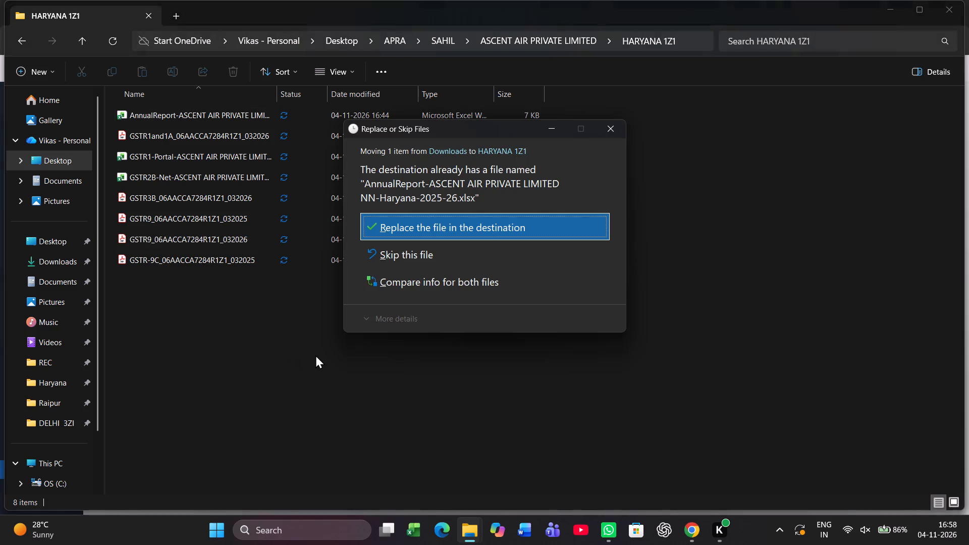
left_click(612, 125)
Rename the Haryana annual report in Downloads by adding a period in front of its name.
key("alt+Tab")
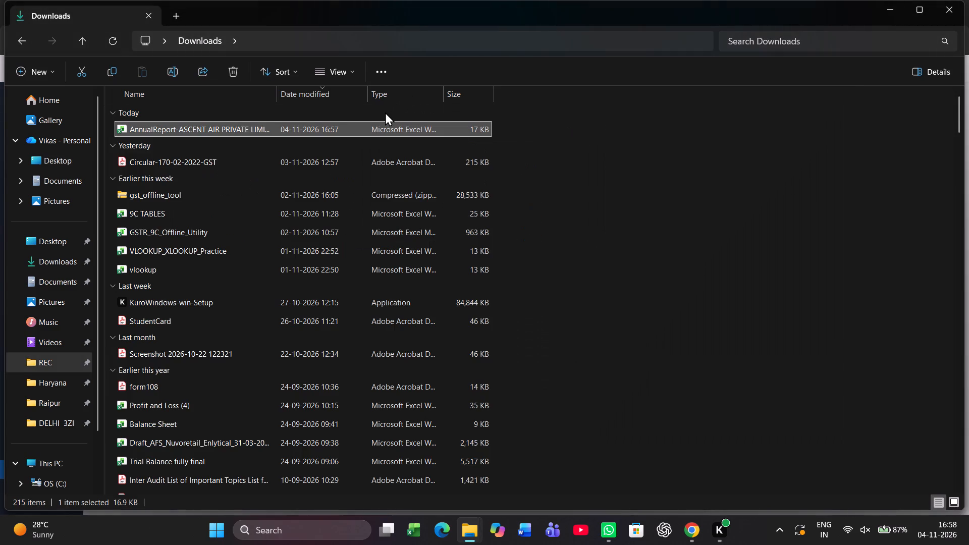
key("F2")
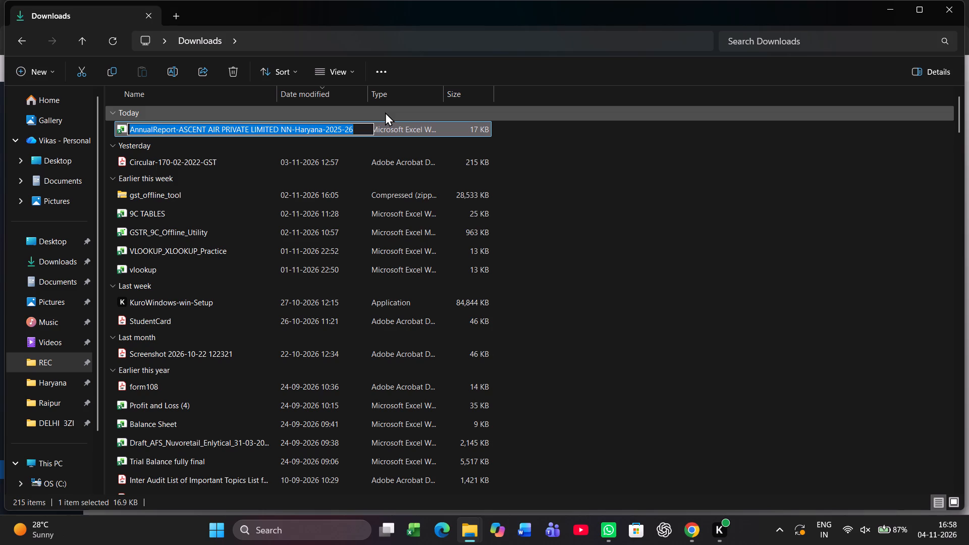
key("Left")
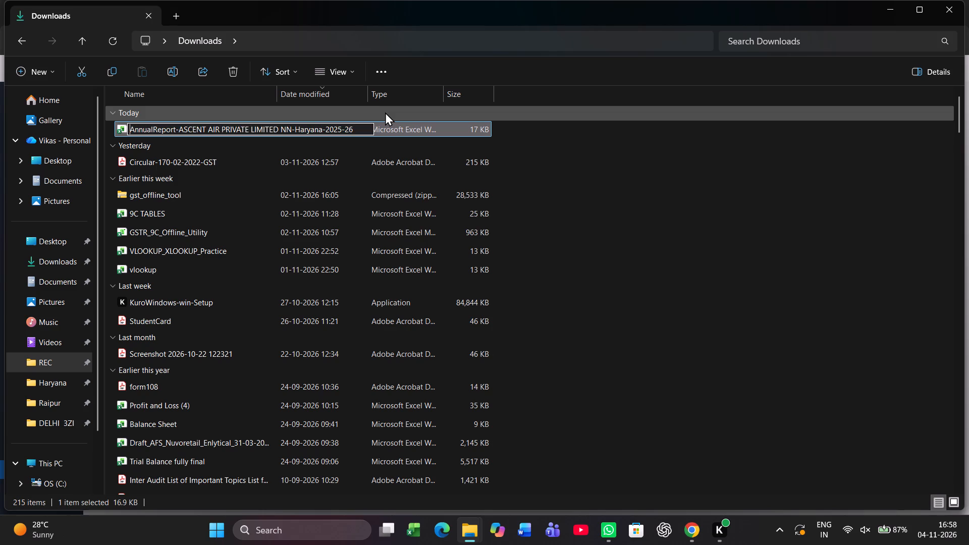
key("period")
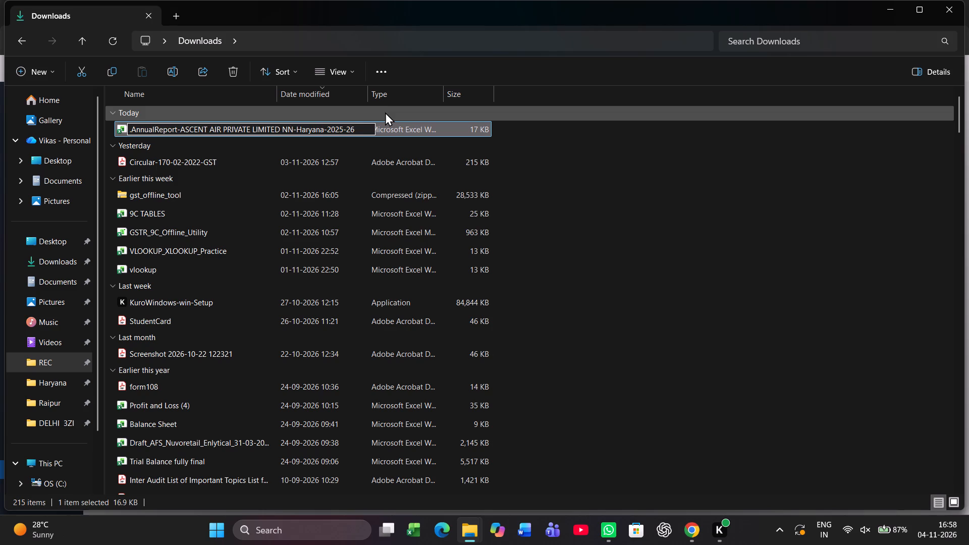
key("BackSpace")
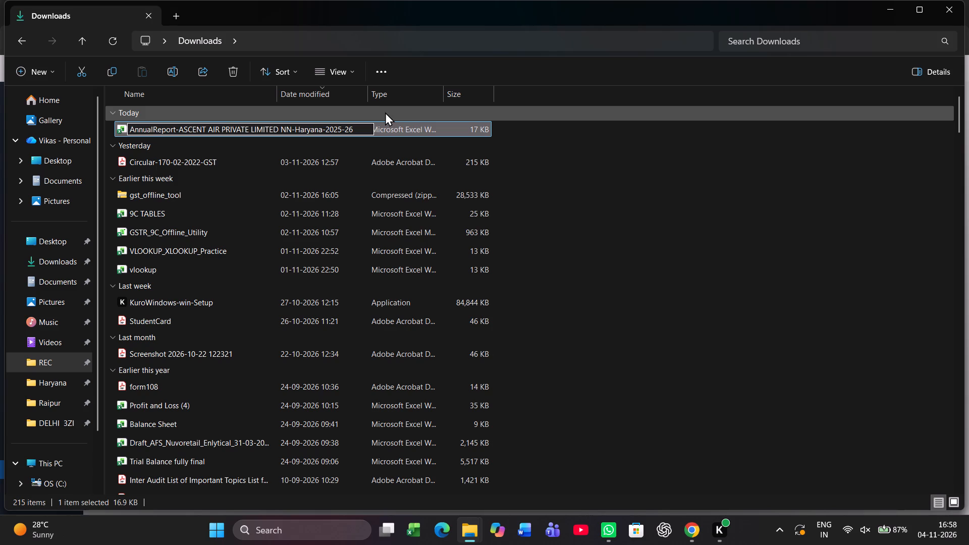
key("period")
key("Return")
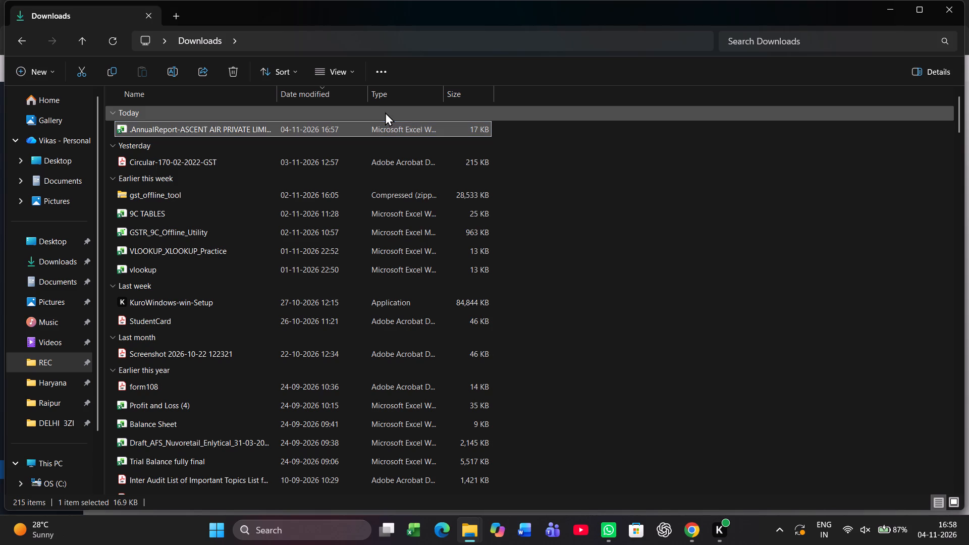
Move the renamed Haryana annual report from Downloads into Ascent Air's HARYANA 1Z1 folder.
key("ctrl+x")
key("alt+Tab")
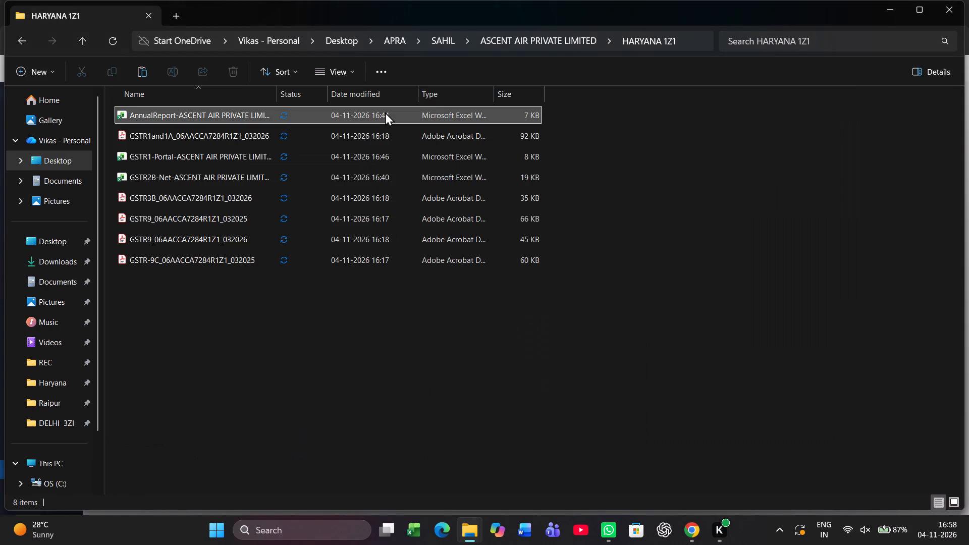
key("ctrl+v")
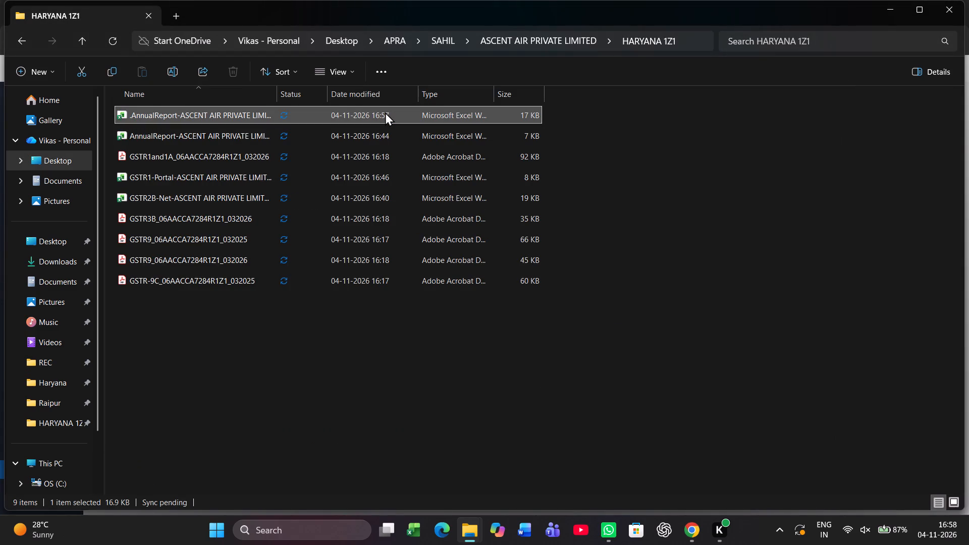
Rename the older annual report in the HARYANA 1Z1 folder by adding "3B " in front of its name.
key("Down")
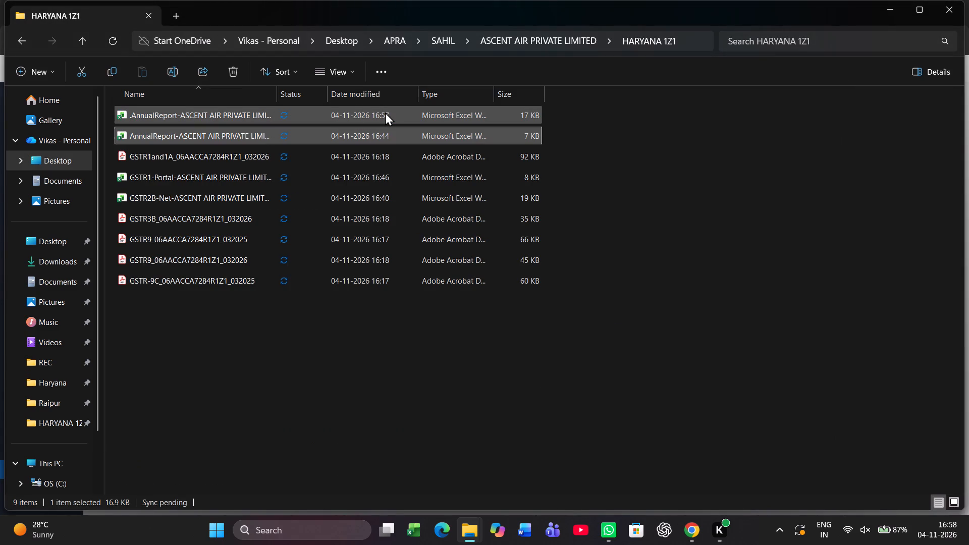
key("F2")
key("Left")
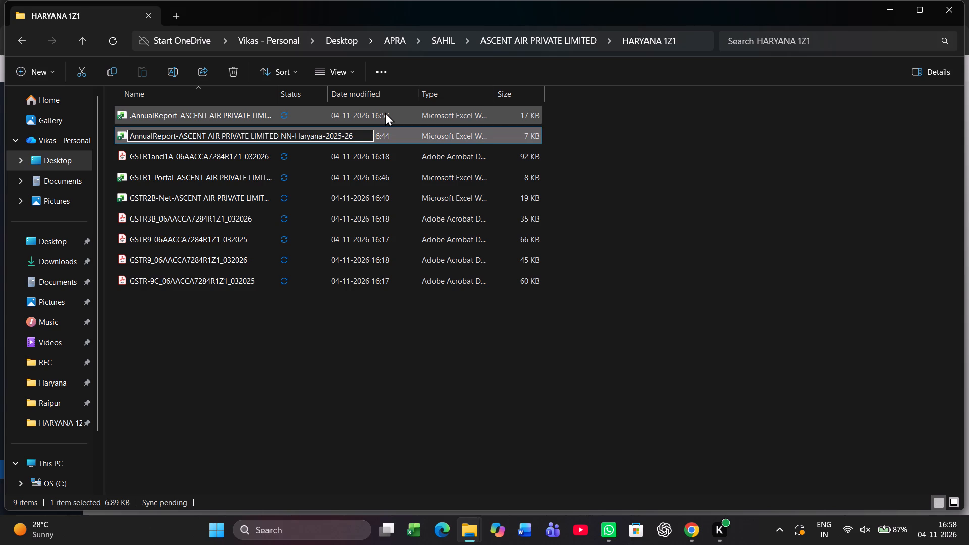
type("3B")
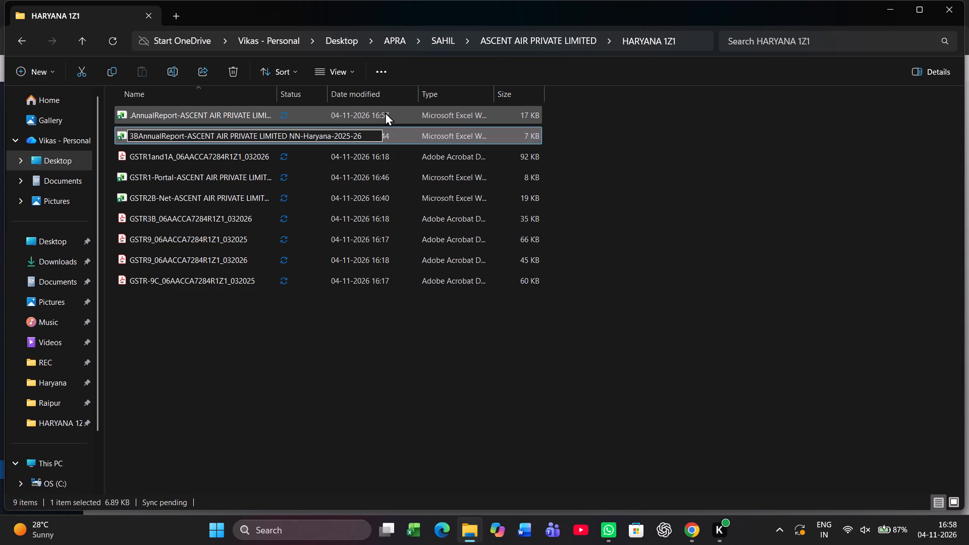
key("space")
key("Return")
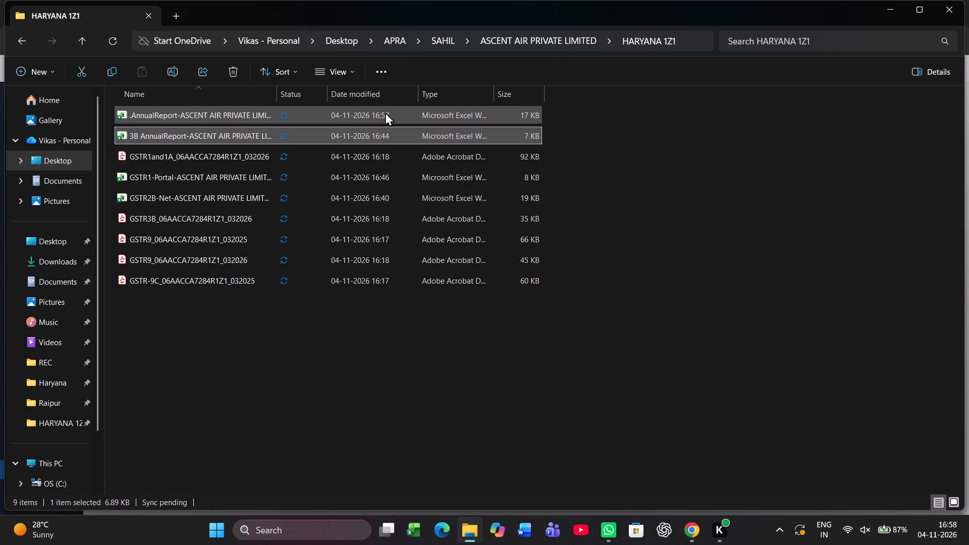
Rename the existing annual report in Ascent Air's KARNATKA 2ZS folder by adding "3B " in front of its name.
key("BackSpace")
key("Down")
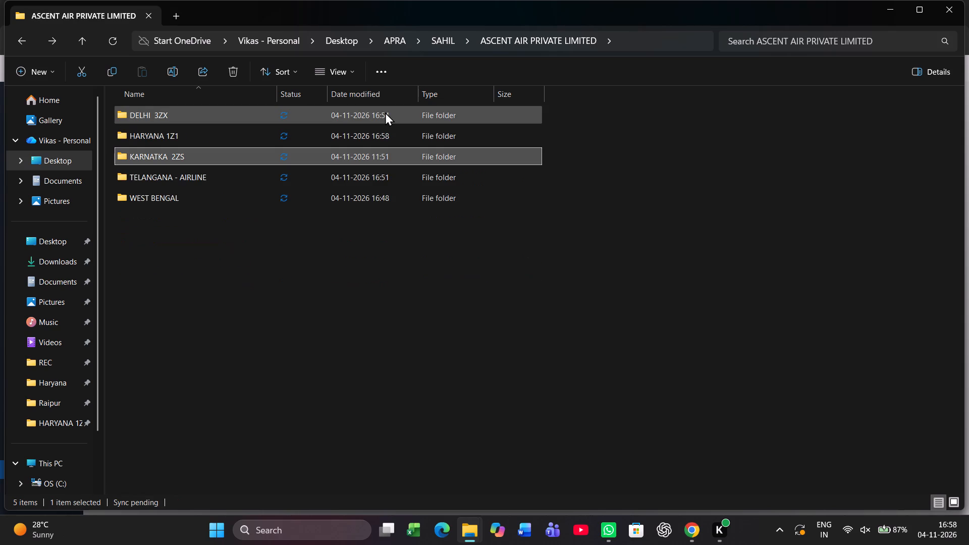
key("Return")
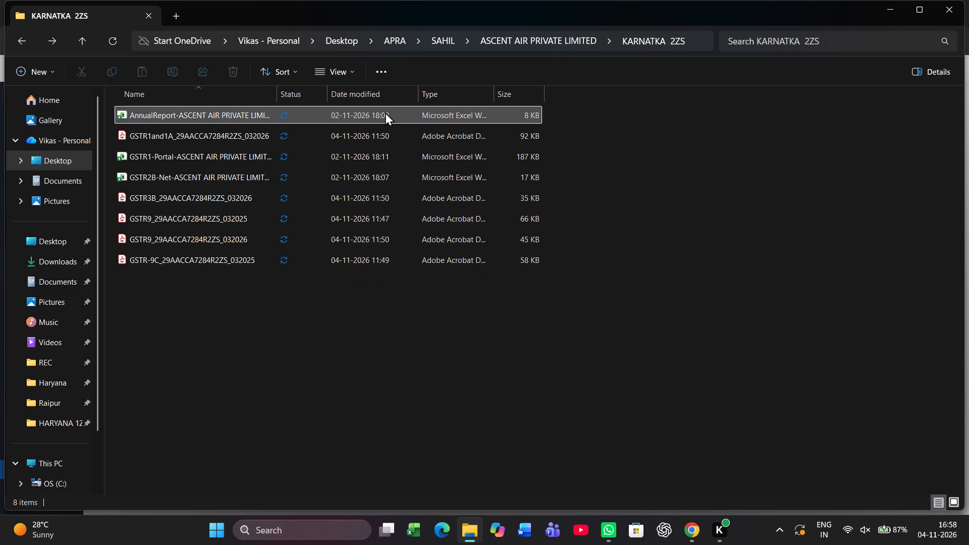
key("F2")
key("Down")
key("Up")
key("F2")
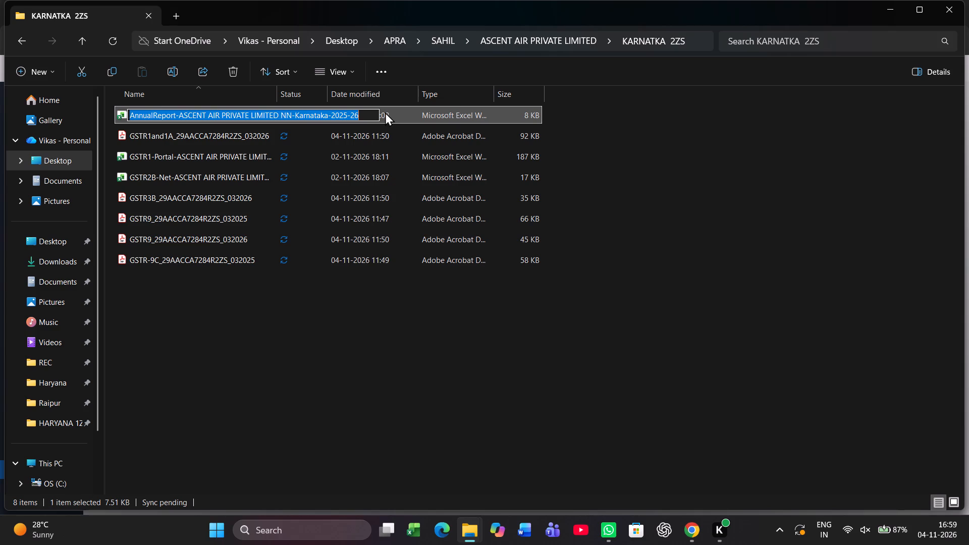
key("Left")
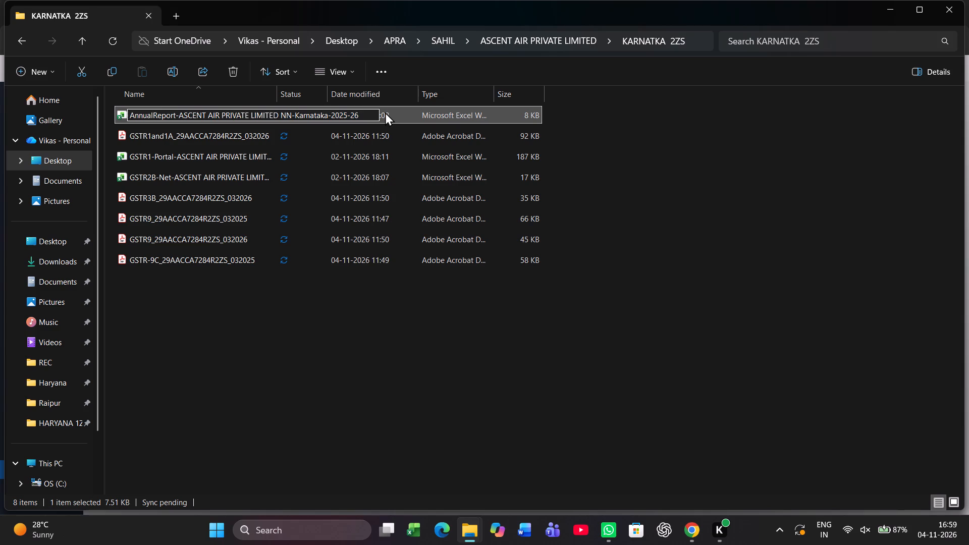
key("3")
type("B")
key("space")
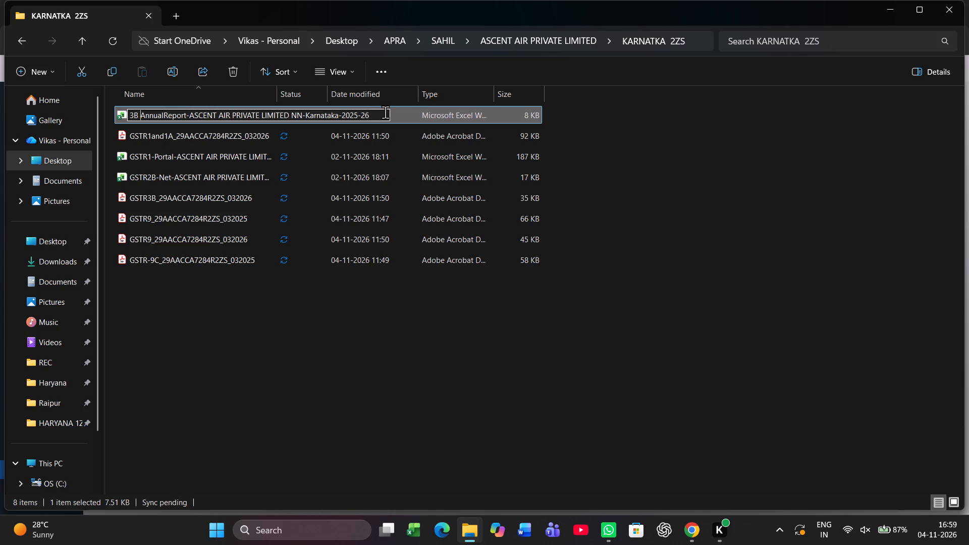
key("Return")
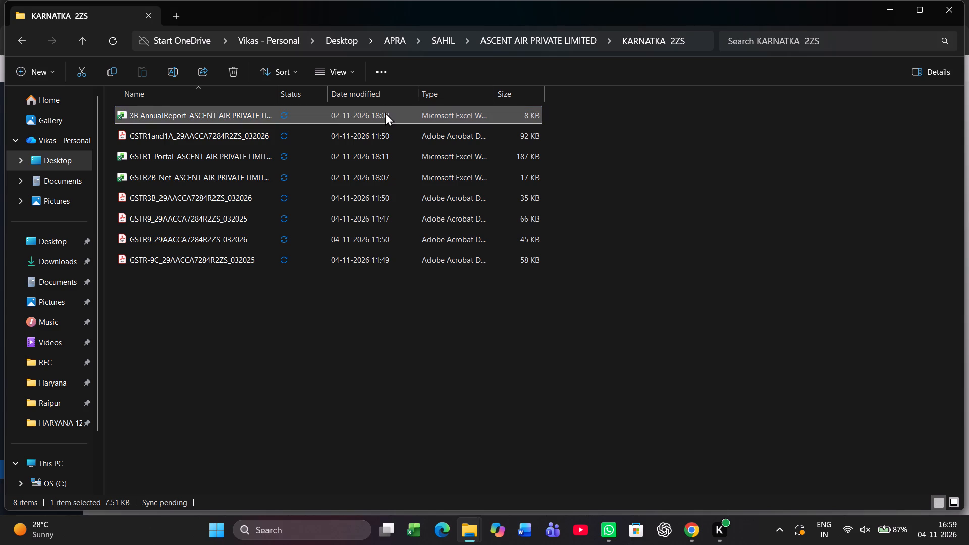
Generate Octa's 2025-26 annual report for Karnataka only, with all seven report types, and download it.
key("alt+Tab")
key("alt+Tab")
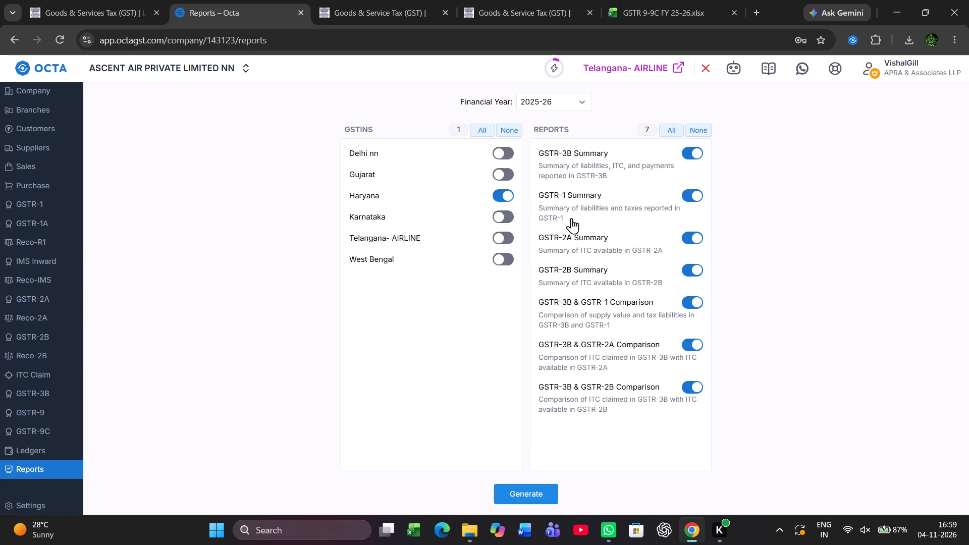
left_click(504, 215)
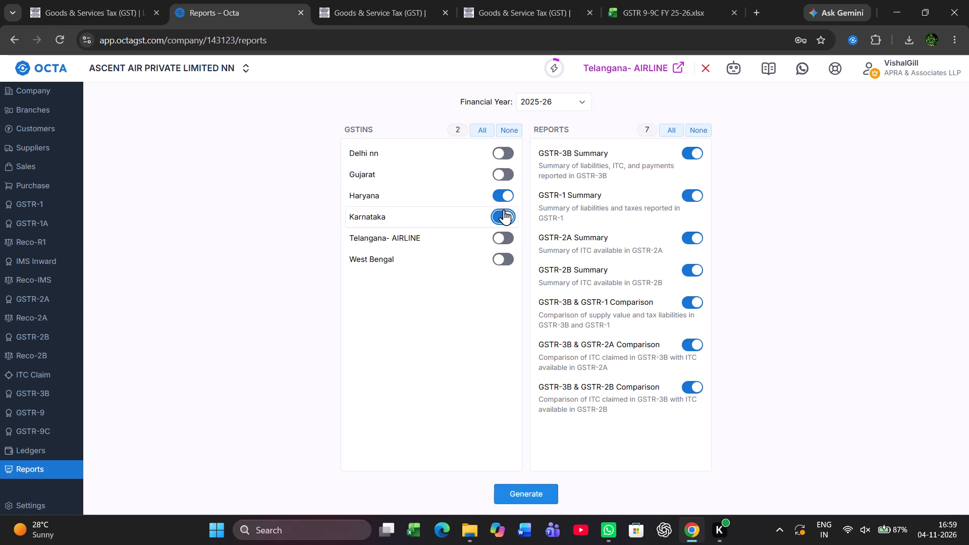
left_click(504, 197)
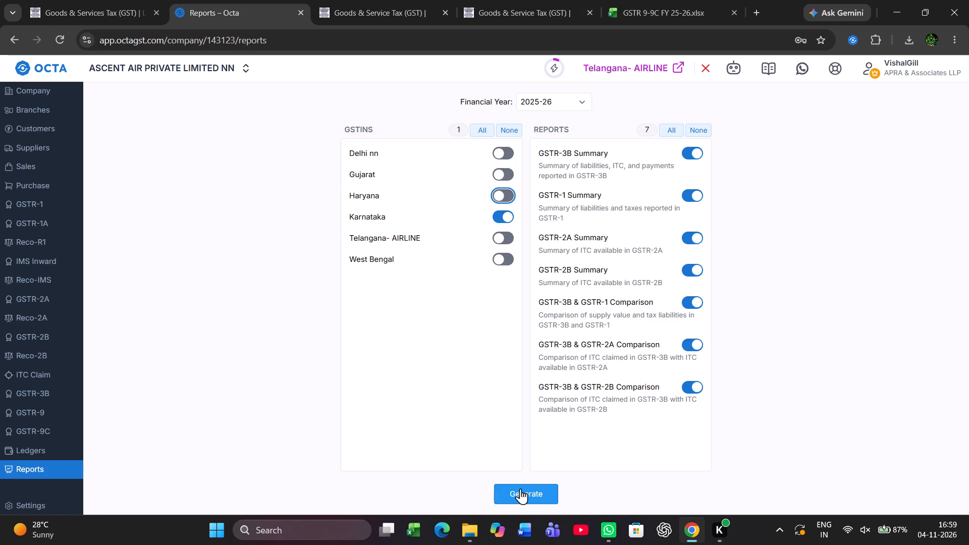
left_click(520, 488)
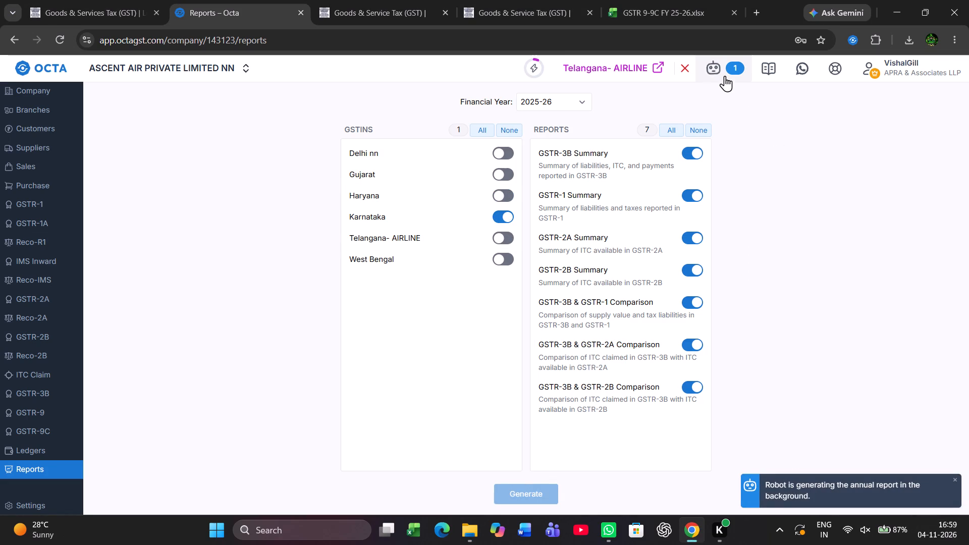
left_click(716, 66)
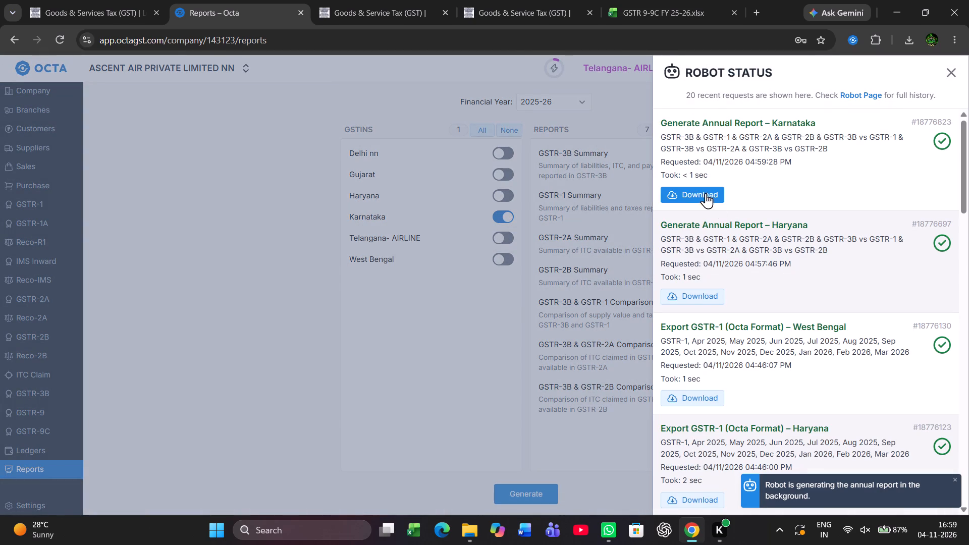
left_click(704, 194)
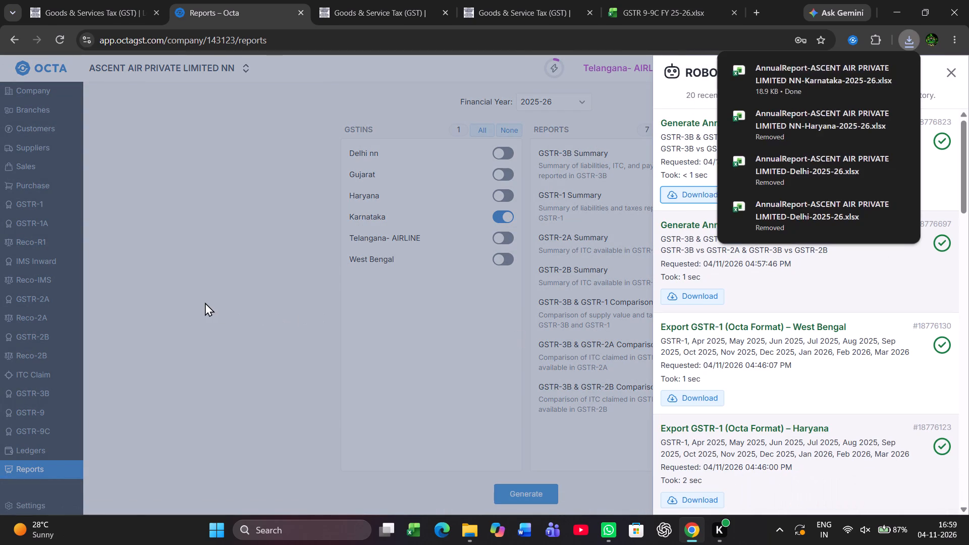
left_click(205, 302)
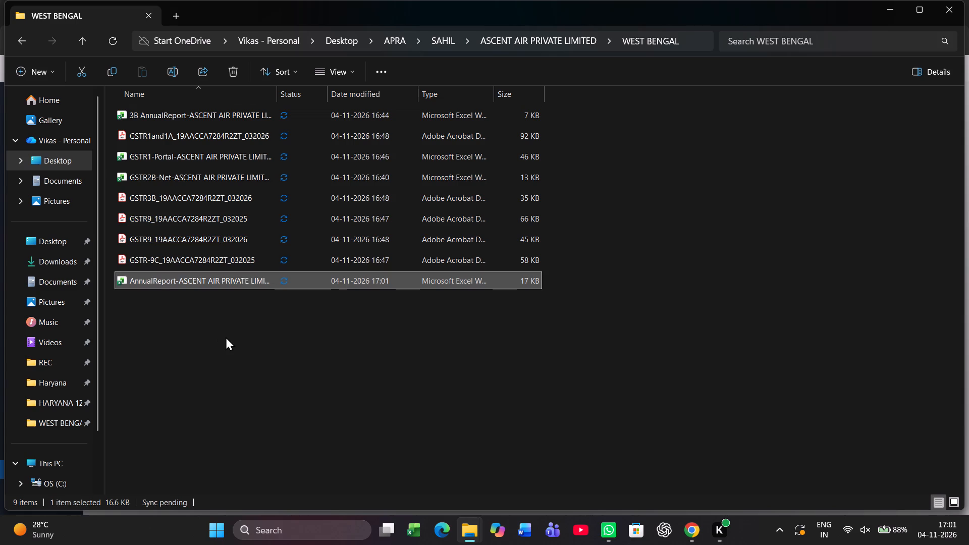
Check the files in the TELANGANA - AIRLINE folder and Octa's 2025-26 GSTR-1 JSON generation status for Telangana- AIRLINE.
key("BackSpace")
key("Up")
key("Return")
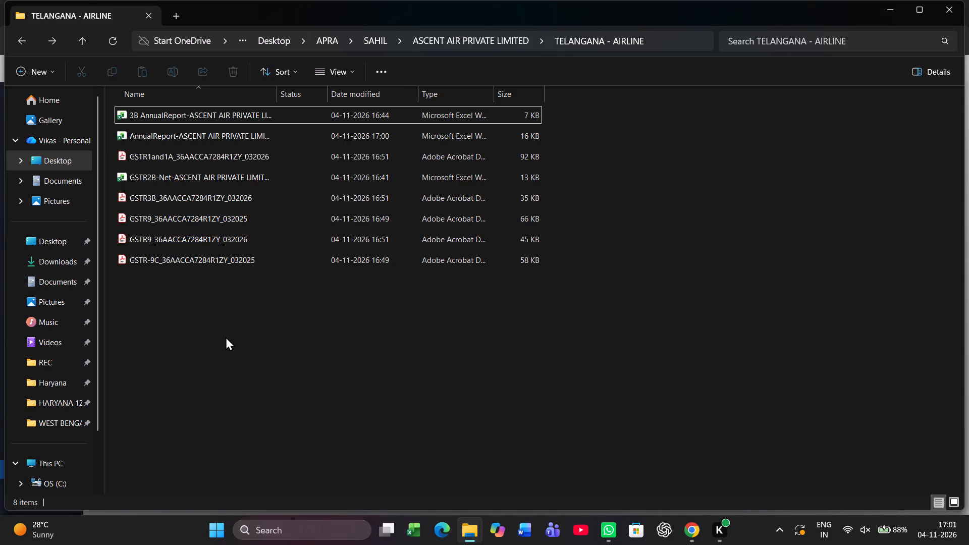
key("BackSpace")
key("alt+Tab")
key("alt+Tab")
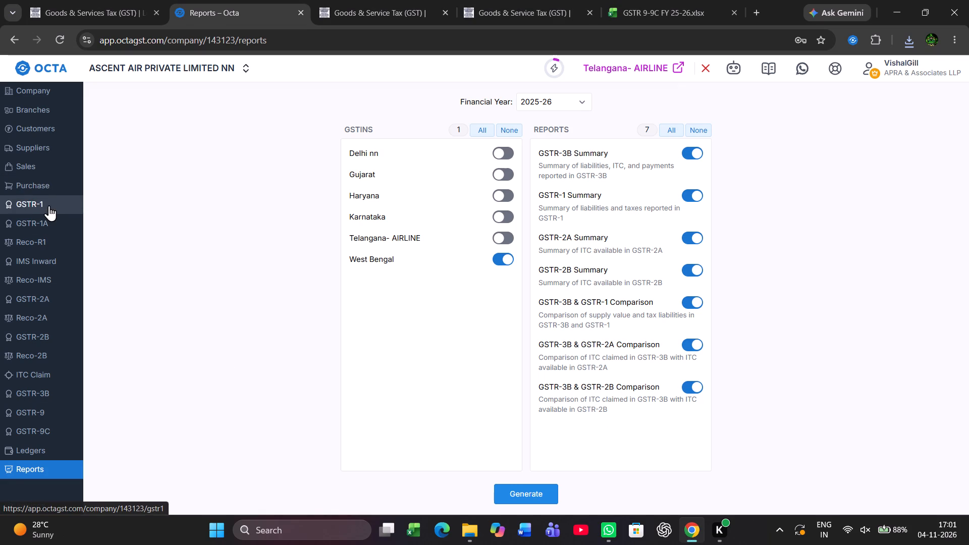
left_click(49, 205)
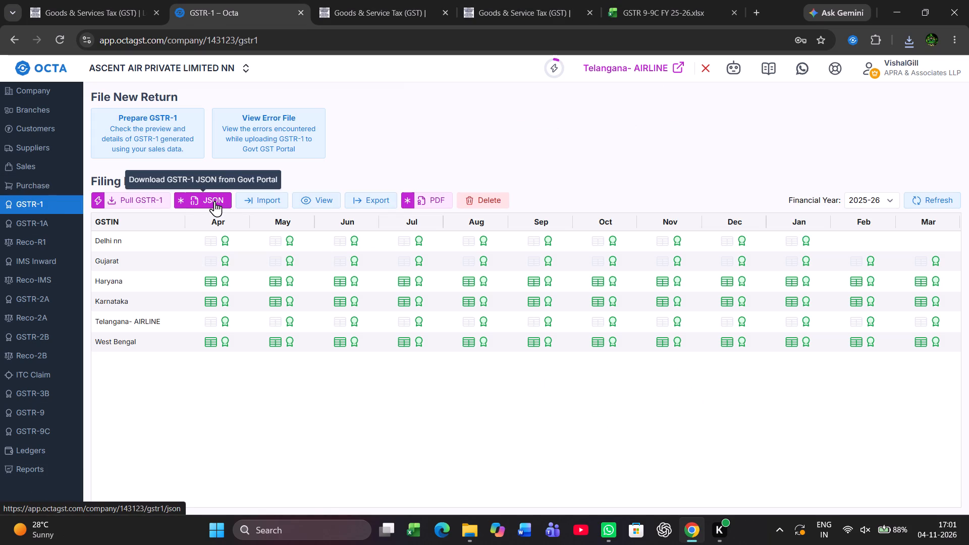
left_click(214, 201)
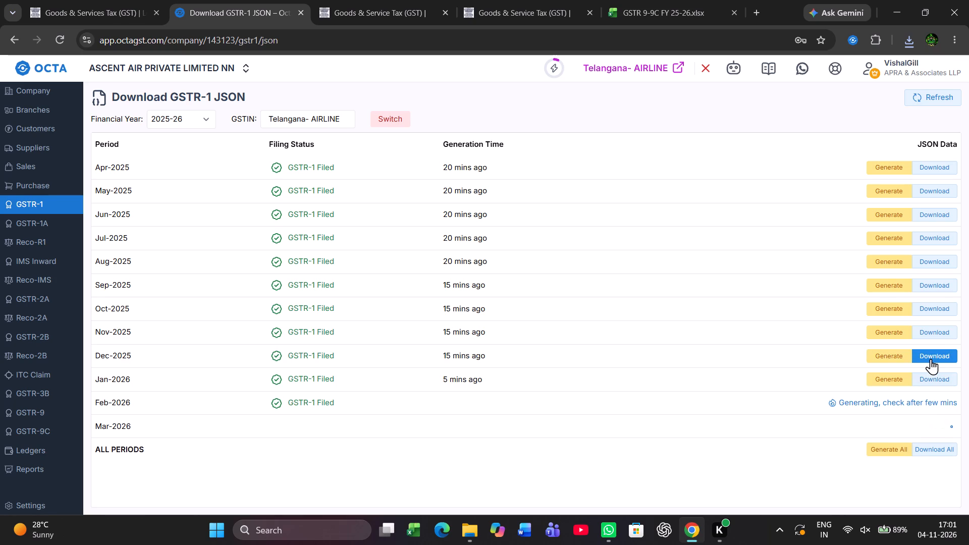
Check the 2025-26 GSTR-2A JSON generation status for Telangana- AIRLINE and, after switching the GST portal login, for Haryana.
left_click(31, 302)
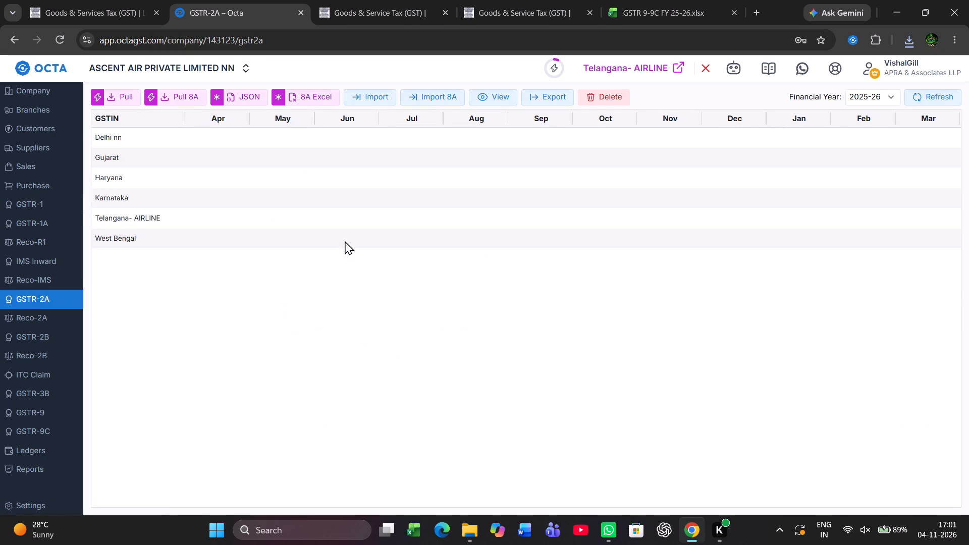
left_click(235, 95)
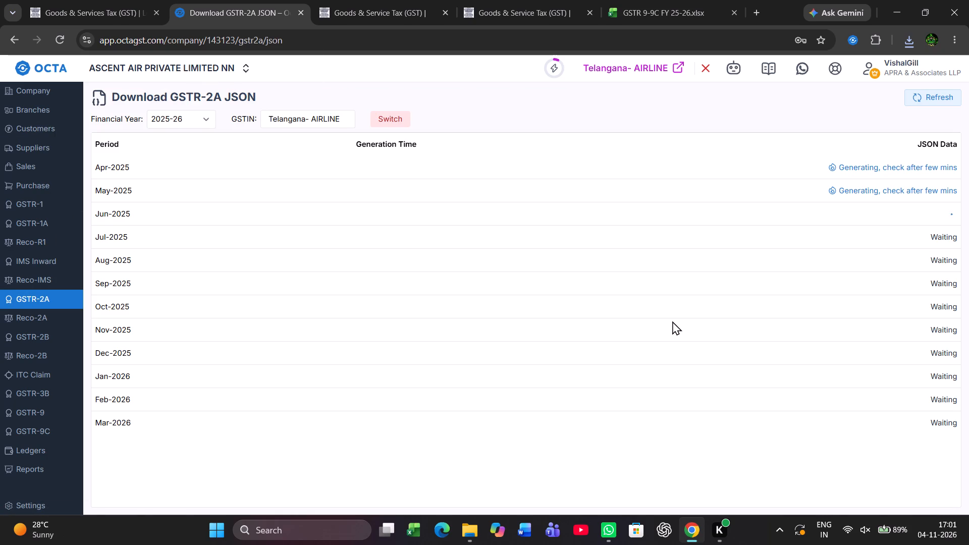
left_click(379, 117)
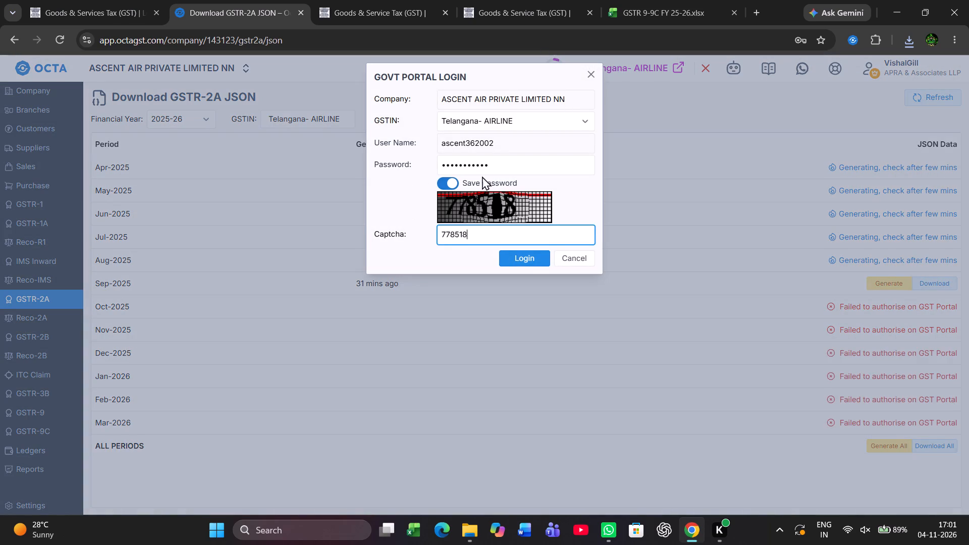
left_click(538, 124)
left_click(488, 170)
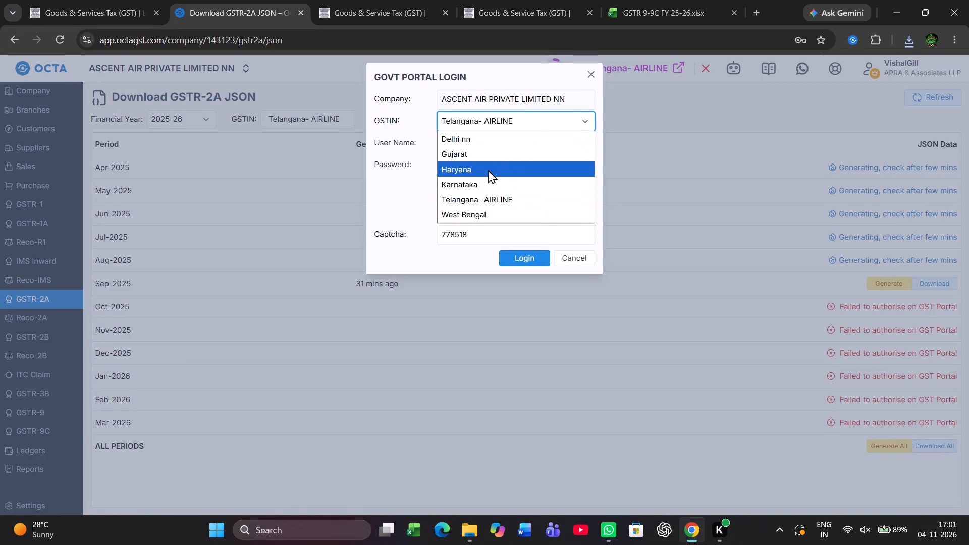
key("Return")
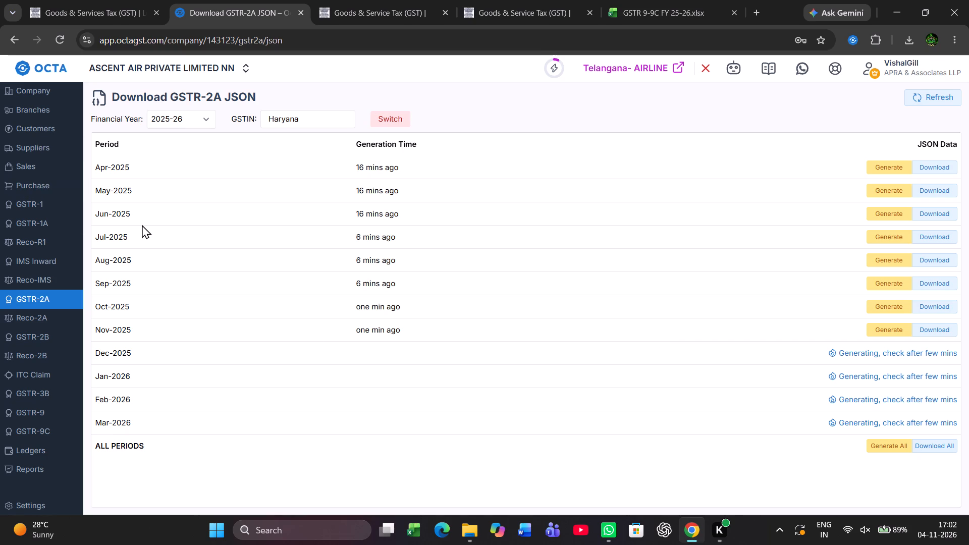
Switch the GST portal login to West Bengal and download its GSTR-2A JSON files for all 2025-26 periods.
left_click(381, 122)
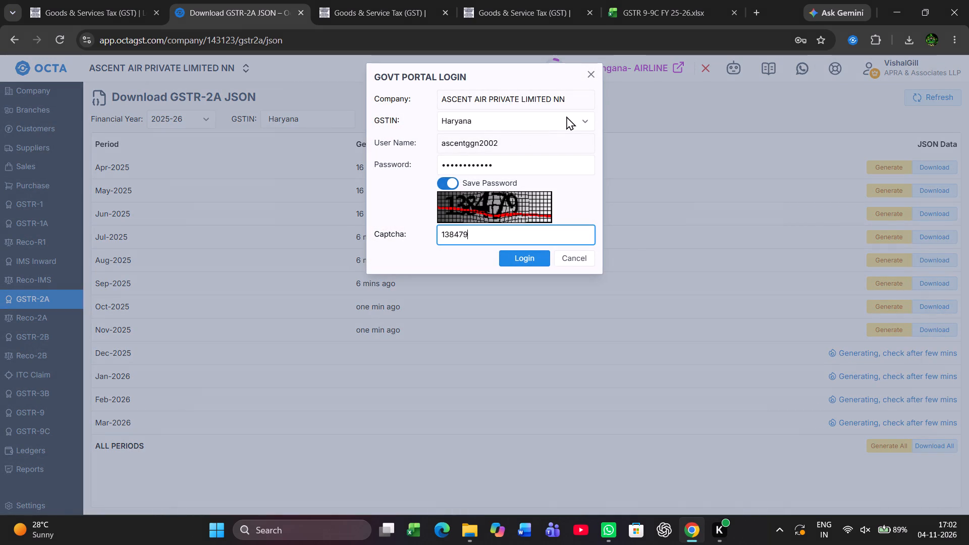
left_click(566, 116)
left_click(494, 212)
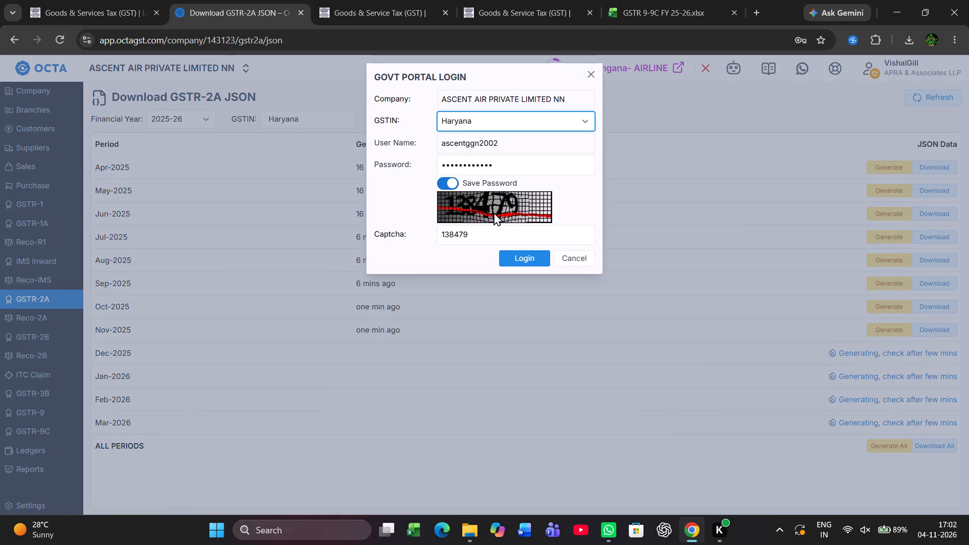
key("Return")
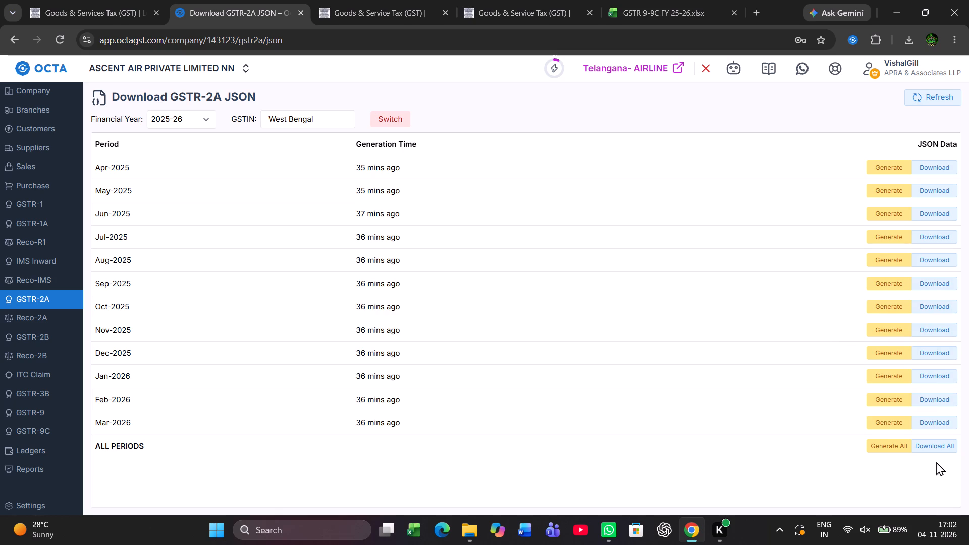
left_click(939, 447)
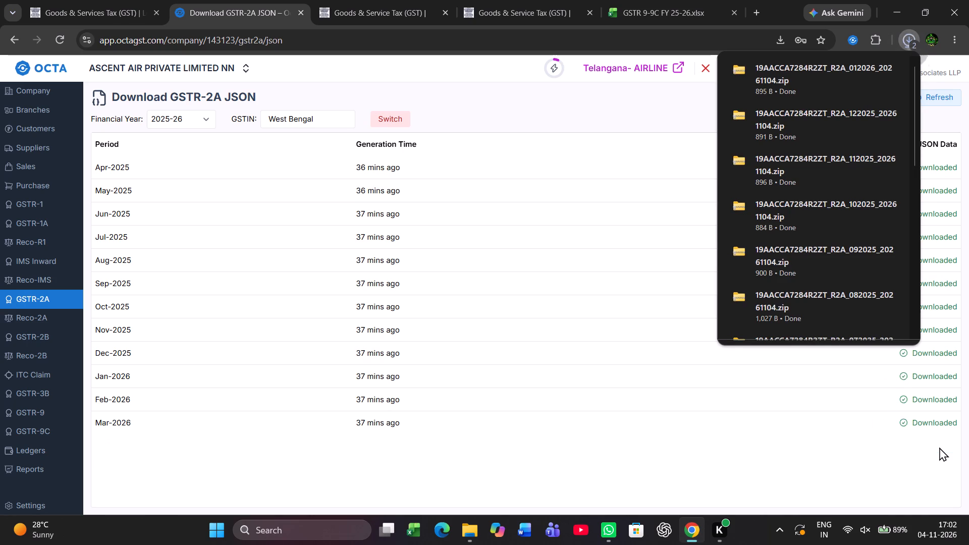
left_click(582, 446)
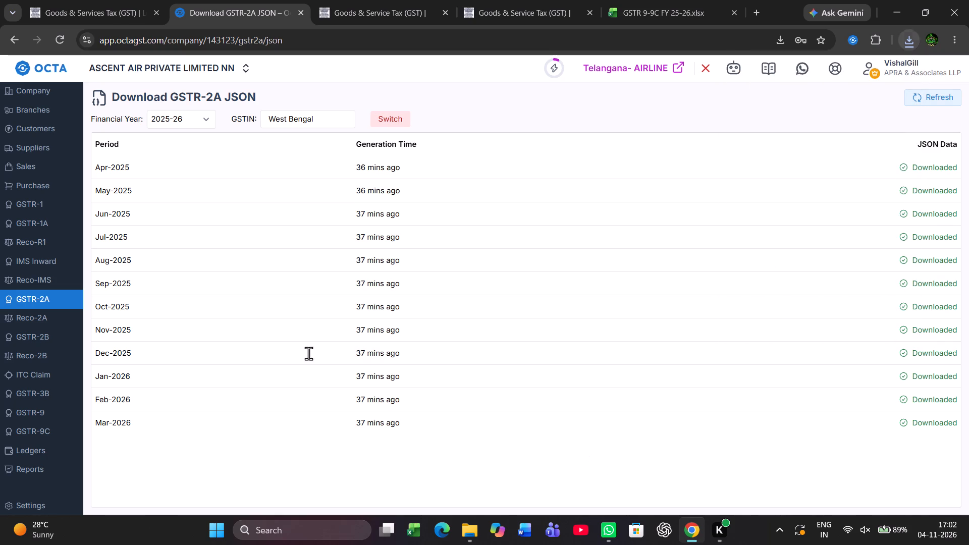
Import the 12 downloaded West Bengal GSTR-2A zip files, Apr-2025 to Mar-2026, into Octa and refresh the 2025-26 GSTR-2A grid.
left_click(38, 302)
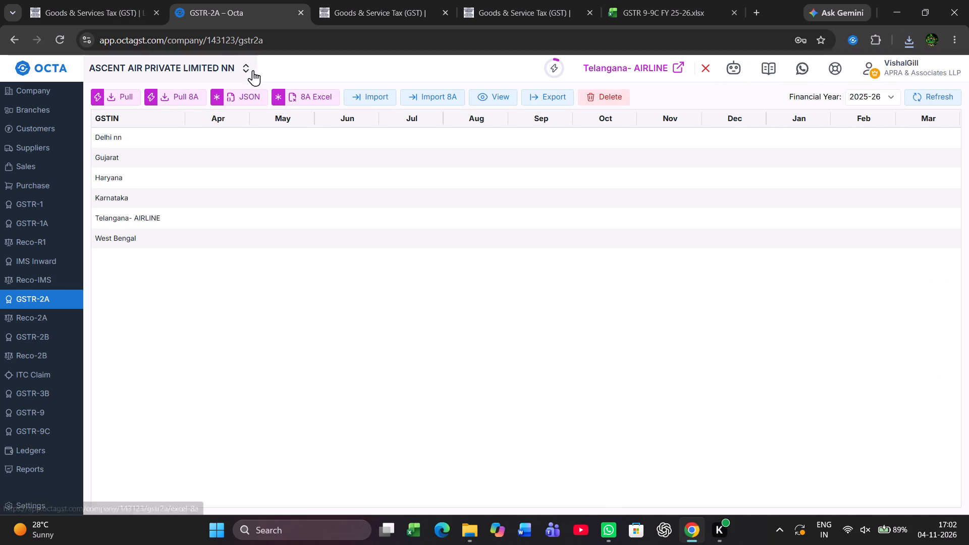
left_click(362, 90)
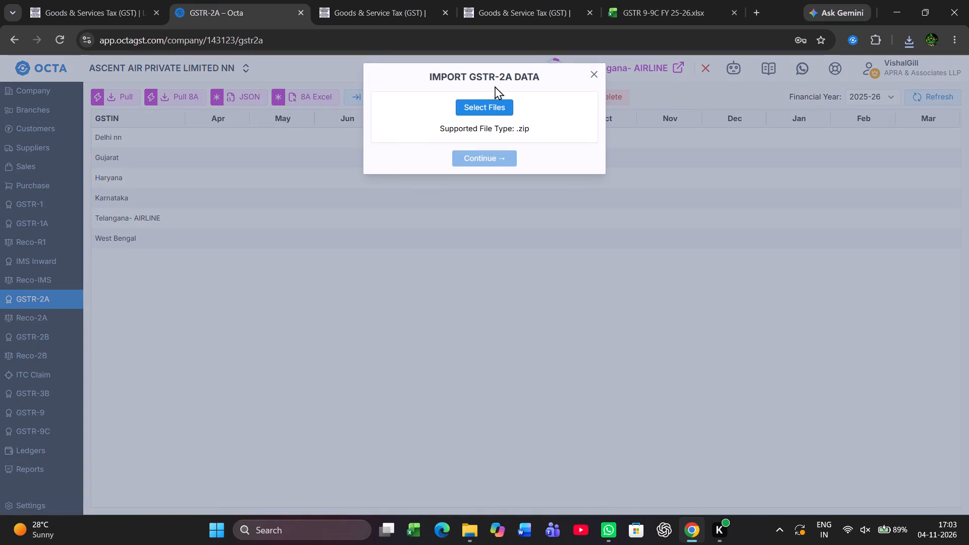
left_click(489, 105)
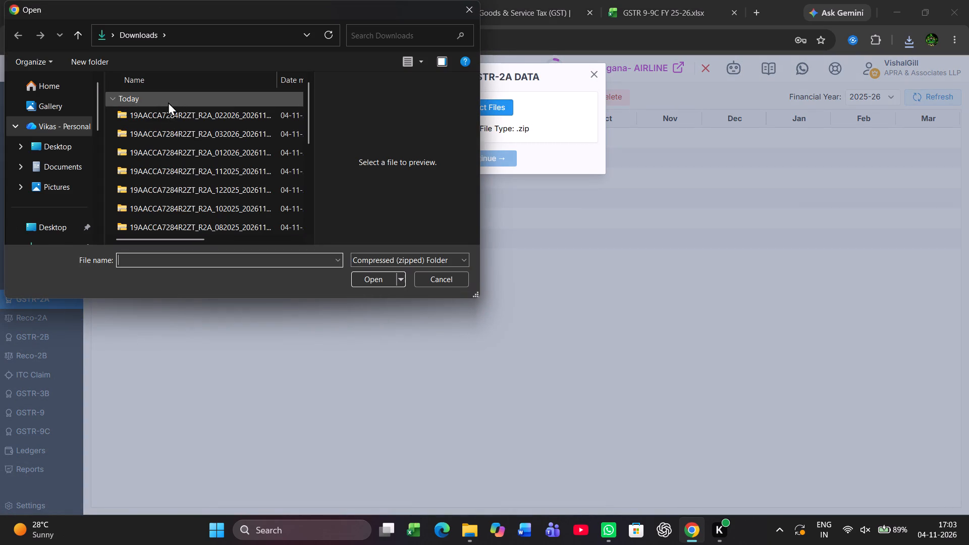
left_click(173, 117)
key("shift+Down")
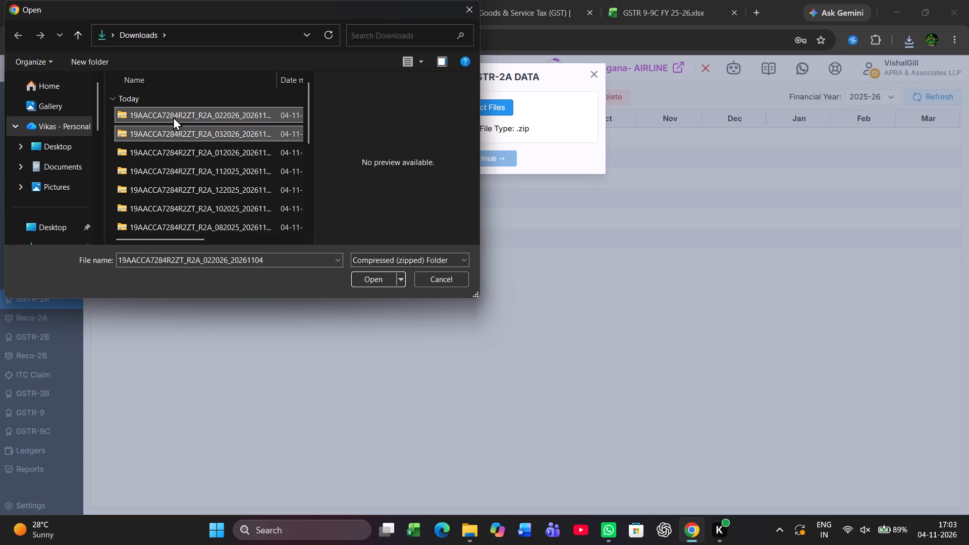
key("shift+Down")
key("shift+Down")
key("shift+Down")
key("shift+Down")
key("shift+Down")
key("shift+Down")
key("shift+Down")
key("shift+Down")
key("shift+Down")
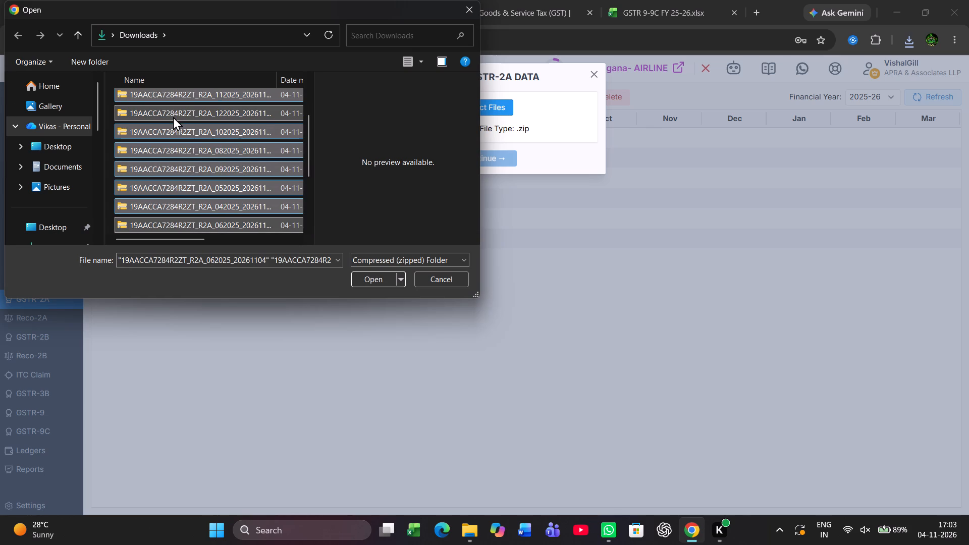
key("shift+Down")
key("shift+Down")
key("shift+Up")
key("Return")
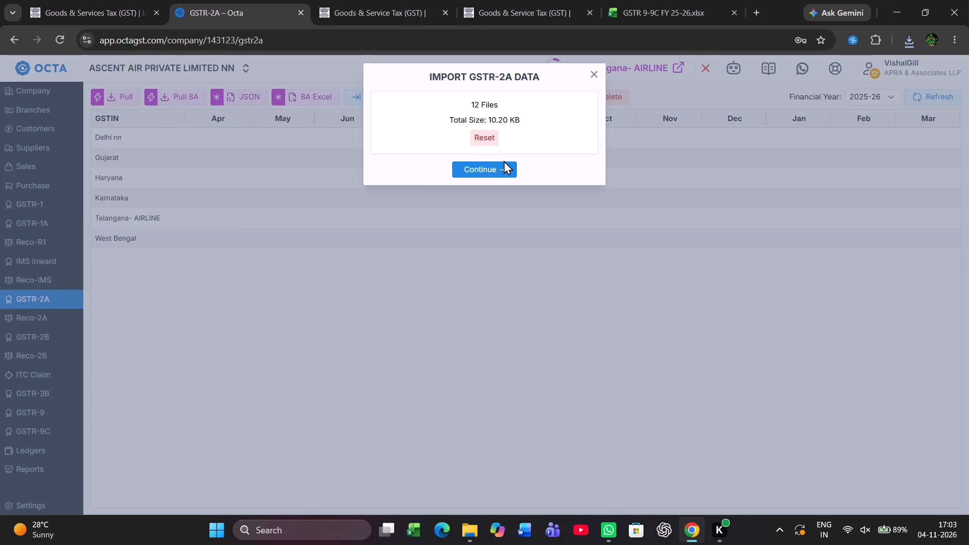
left_click(504, 160)
left_click(486, 168)
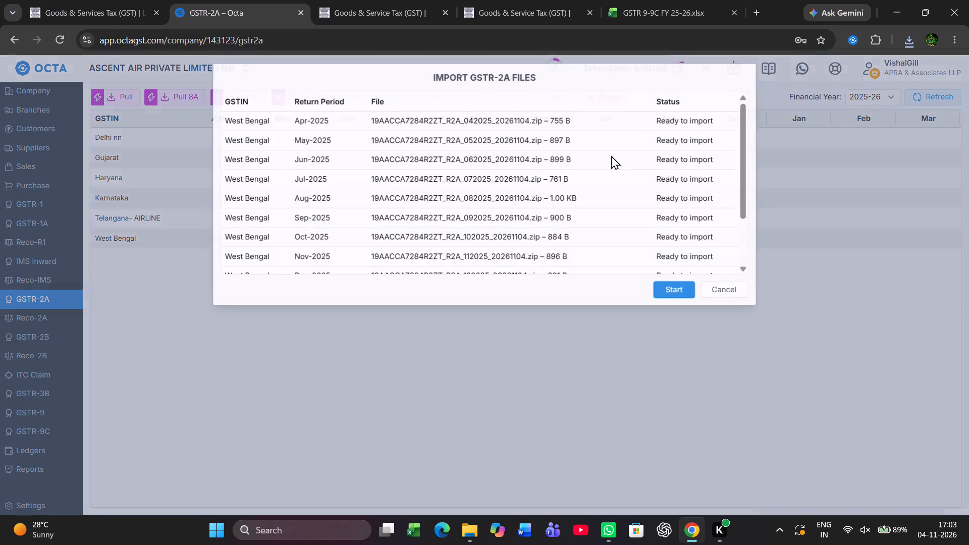
left_click(671, 287)
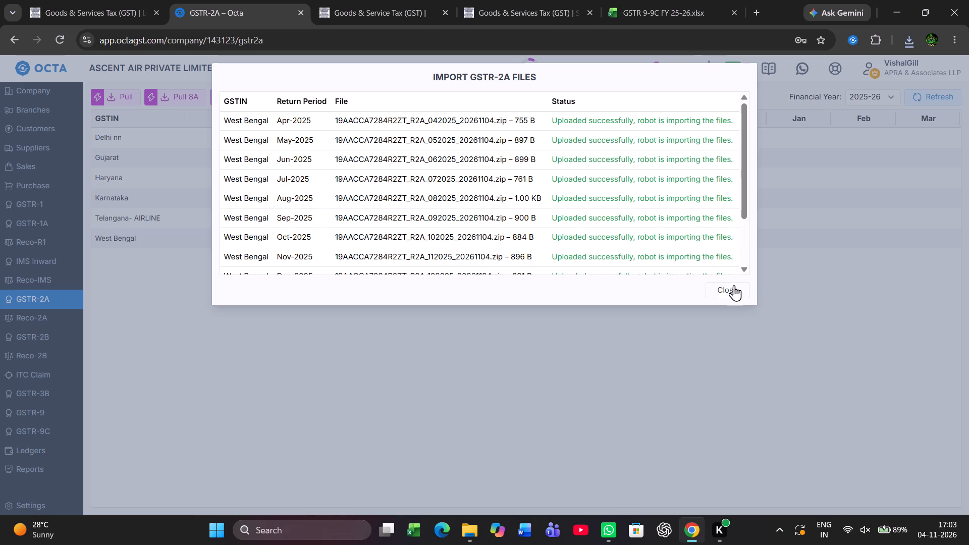
left_click(709, 296)
left_click(943, 102)
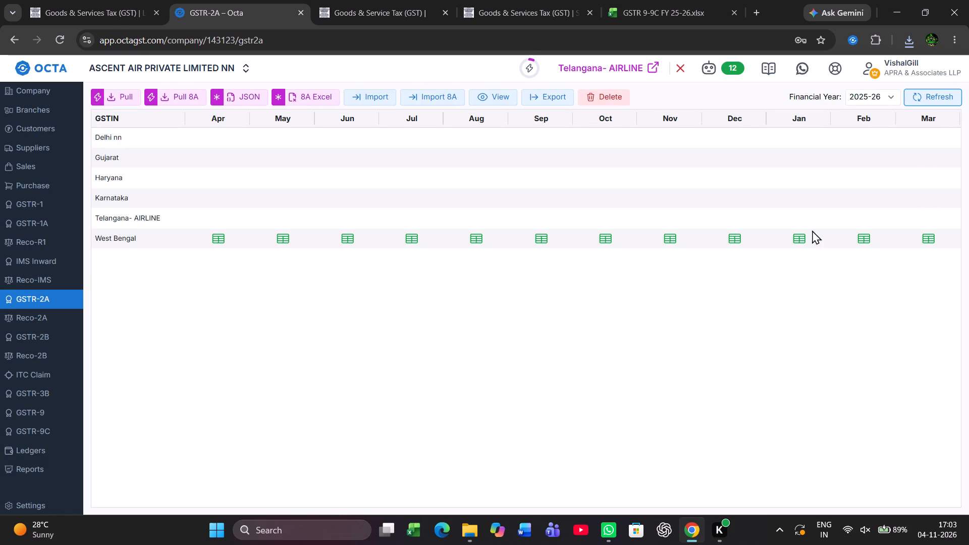
Export West Bengal's GSTR-2A data for 04-2025 to 03-2026 in Octa Format – Smart and download the exported workbook.
left_click(547, 98)
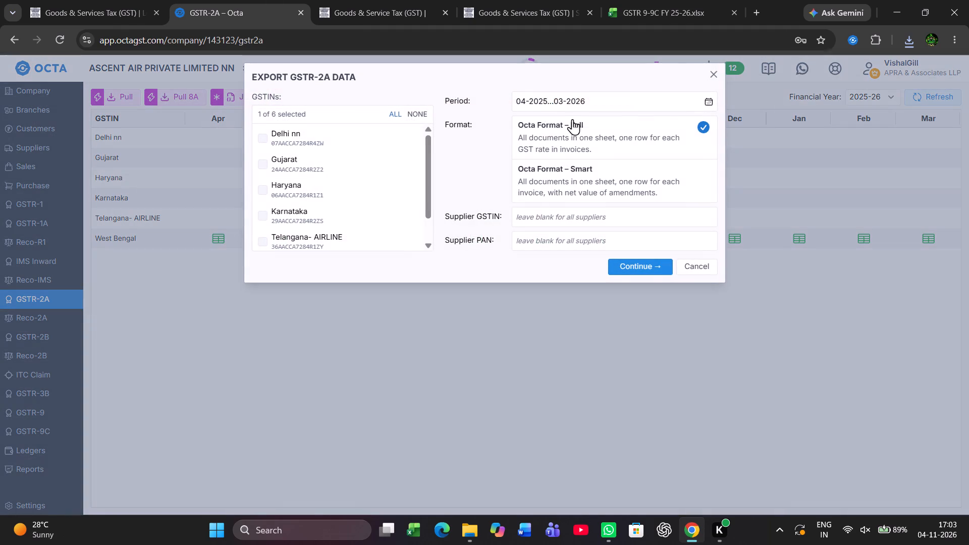
left_click(609, 179)
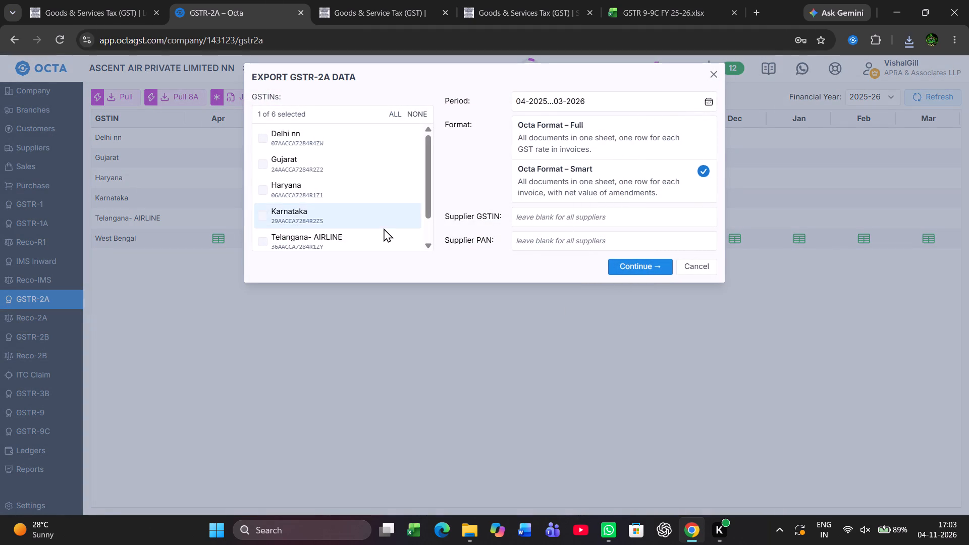
scroll(384, 228, "down", 3)
left_click(655, 269)
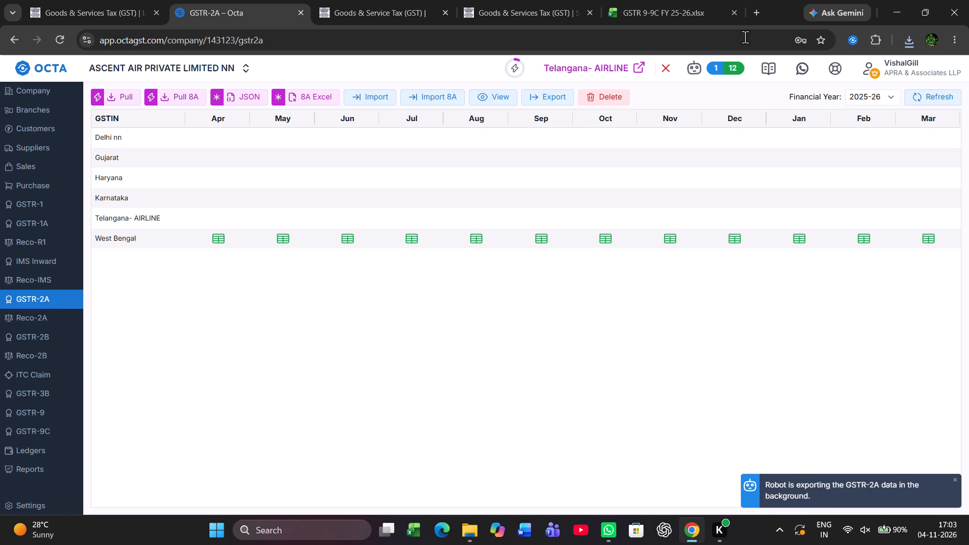
left_click(723, 70)
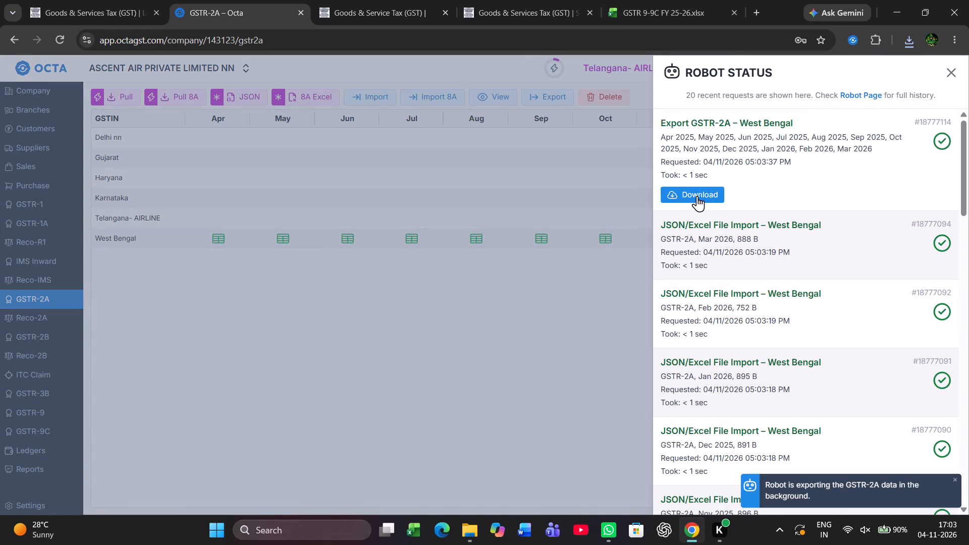
left_click(697, 196)
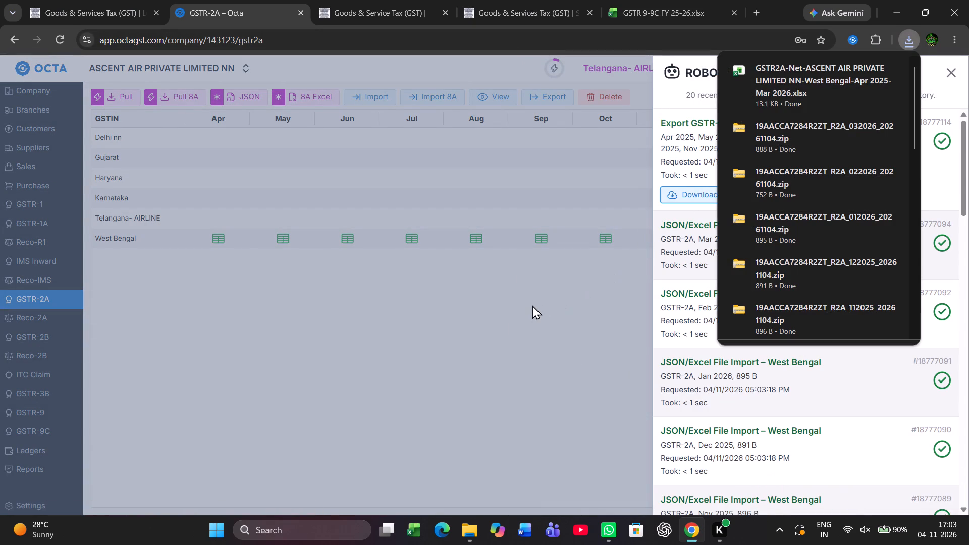
key("alt+Tab")
key("alt+Tab")
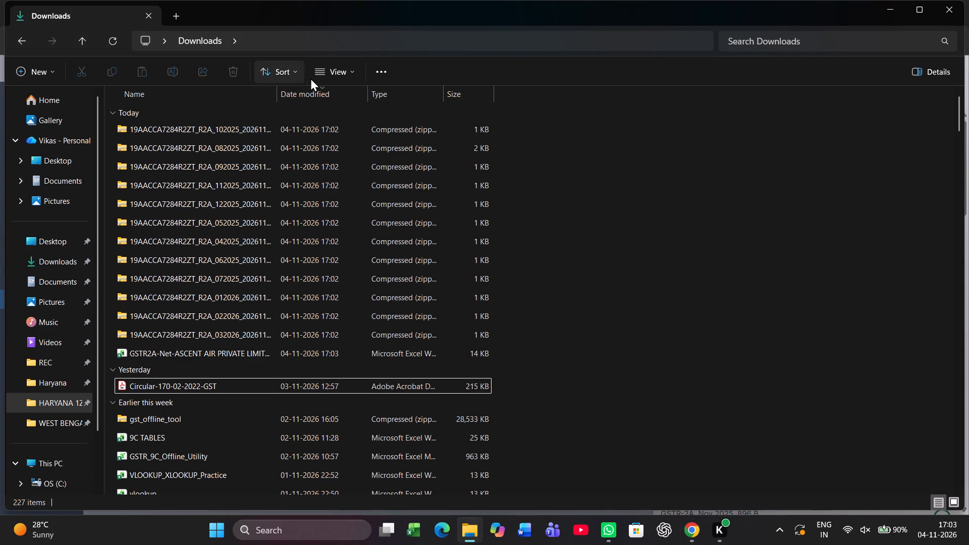
double_click(314, 94)
left_click(231, 124)
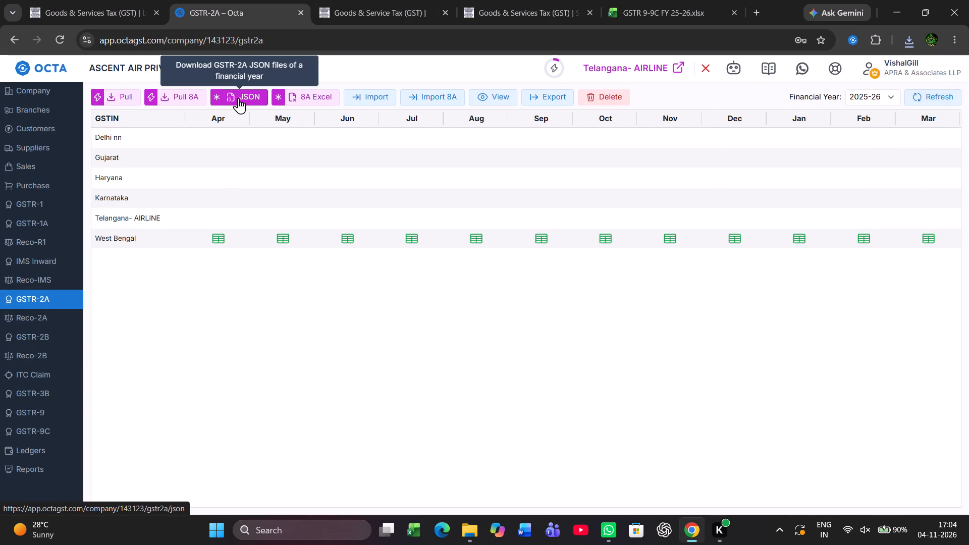
left_click(238, 98)
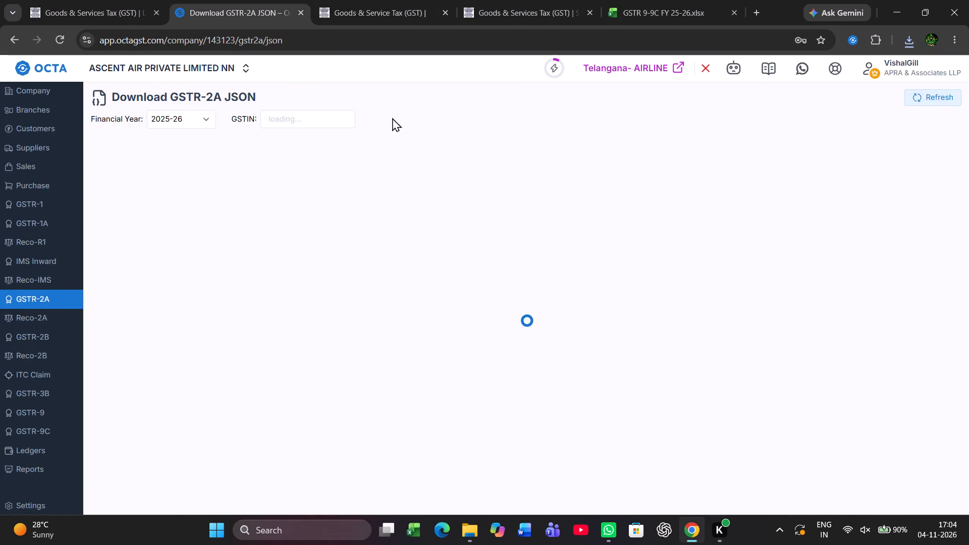
left_click(526, 361)
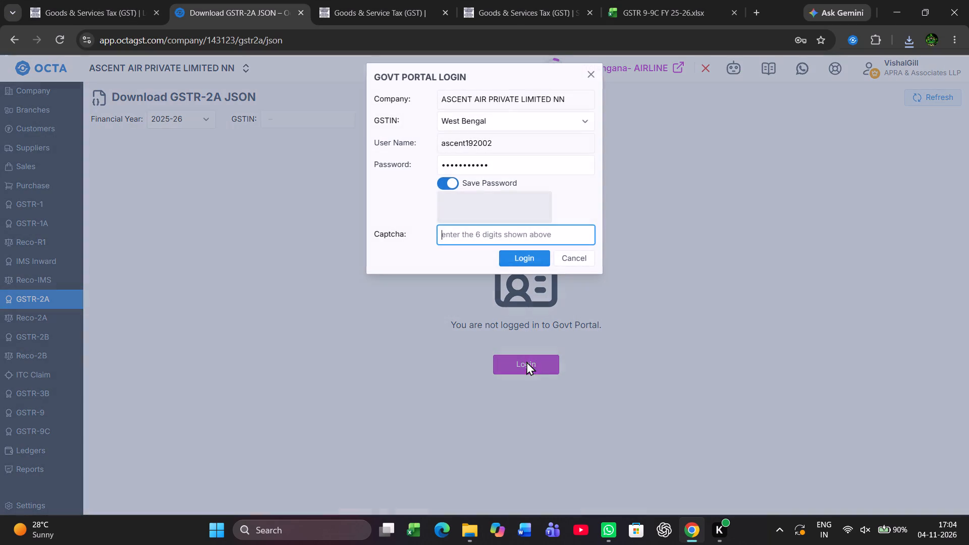
left_click(574, 124)
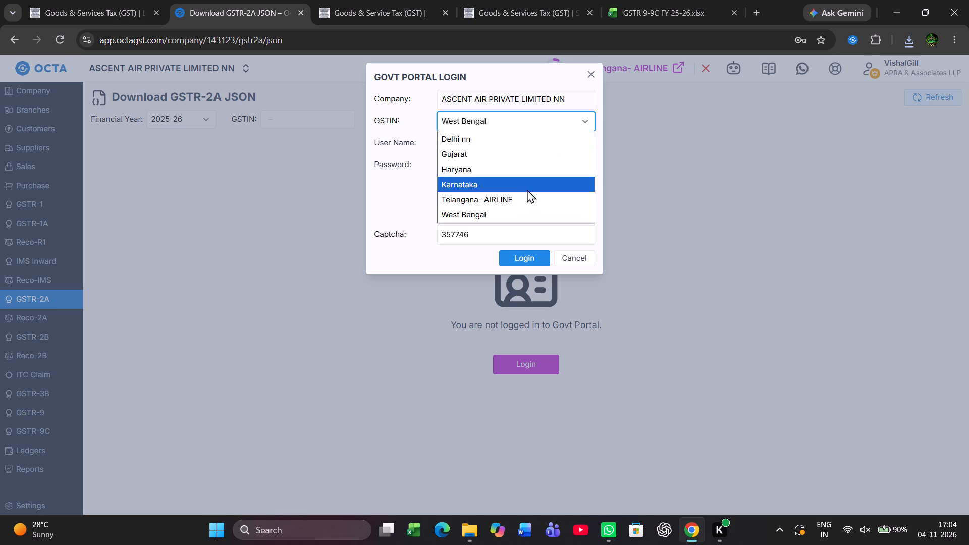
left_click(519, 196)
left_click(526, 256)
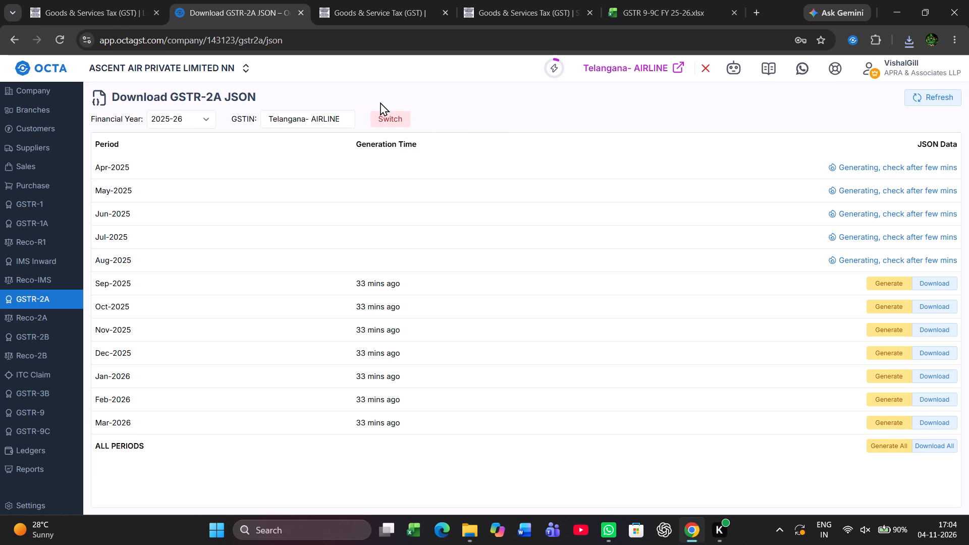
Switch the GST portal login to Haryana and check its 2025-26 GSTR-2A JSON generation status.
left_click(394, 119)
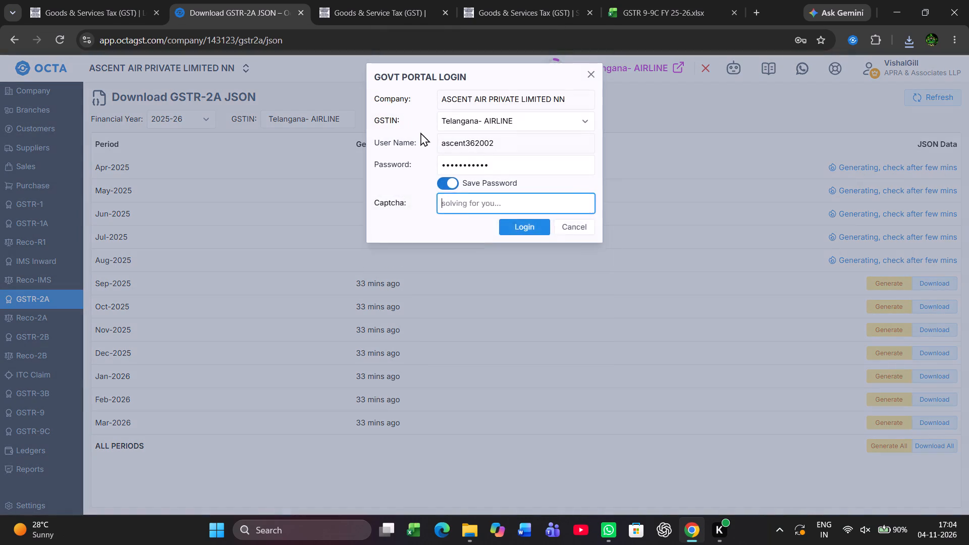
left_click(572, 123)
left_click(505, 169)
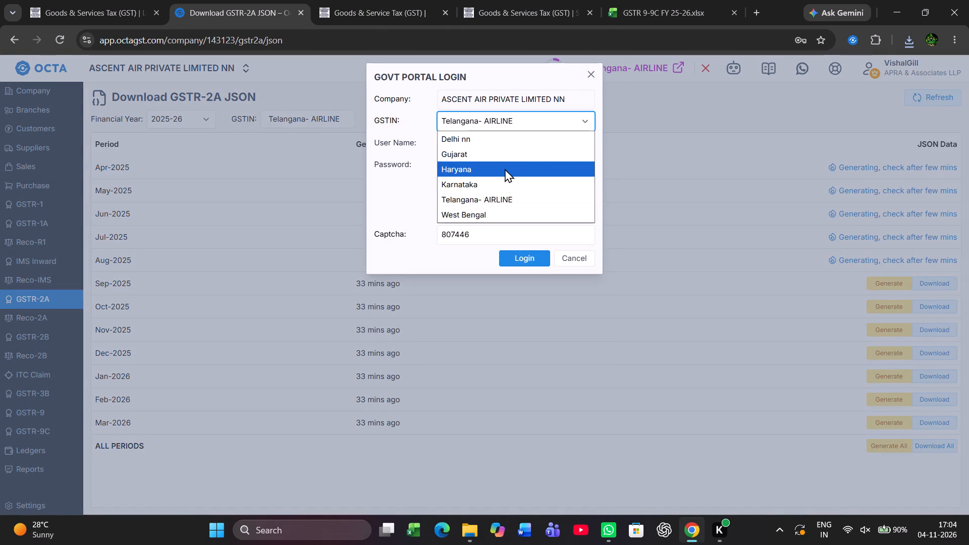
left_click(521, 259)
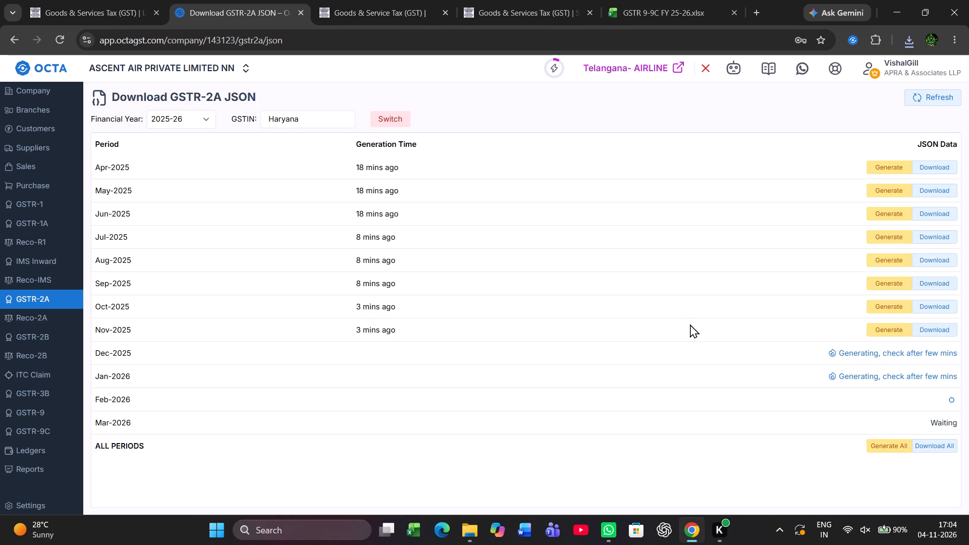
Switch the GST portal login to Karnataka and check its 2025-26 GSTR-2A JSON generation status, refreshing the list.
left_click(398, 119)
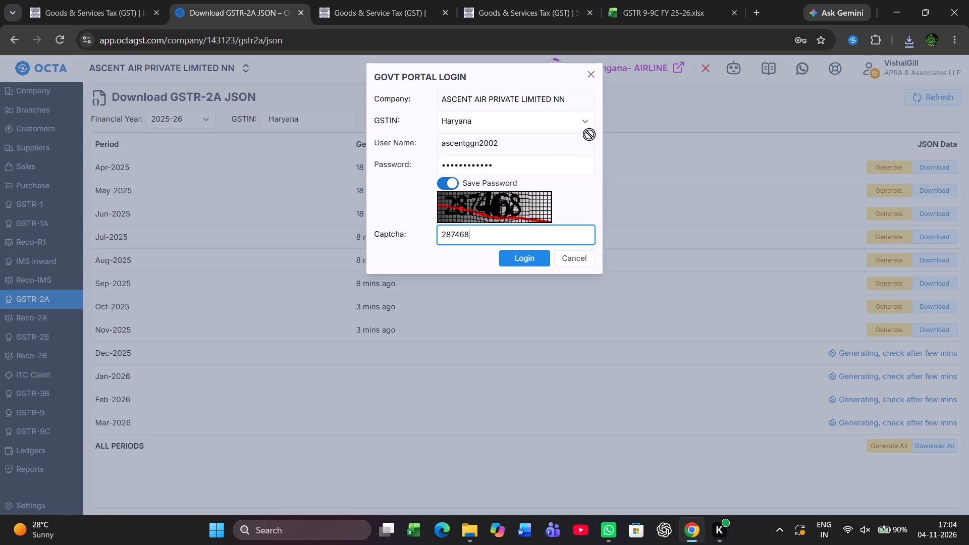
left_click(581, 130)
left_click(489, 191)
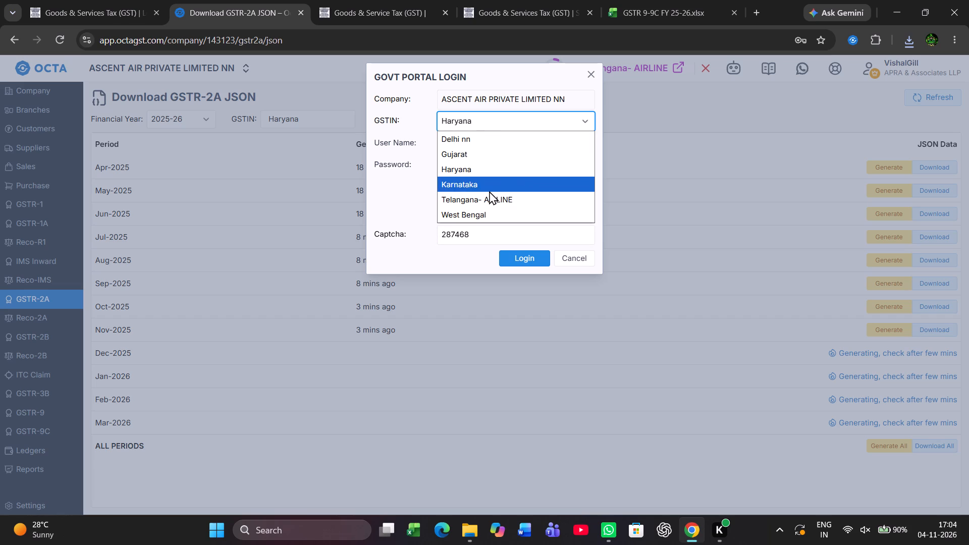
left_click(525, 254)
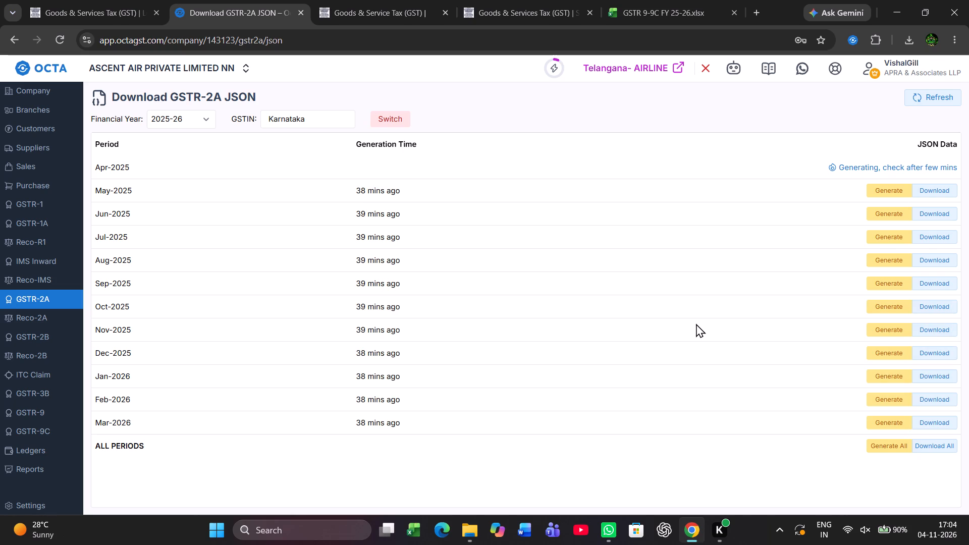
left_click(926, 97)
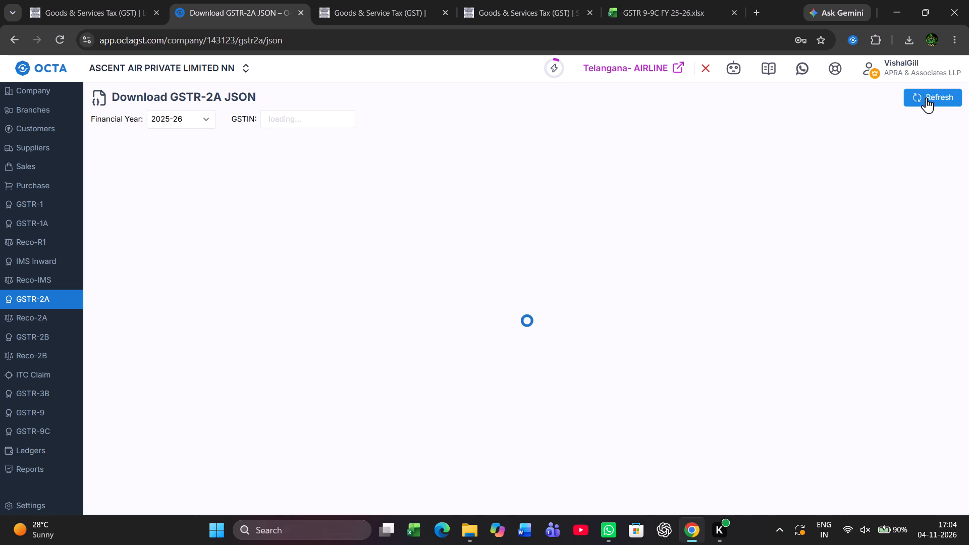
left_click(926, 99)
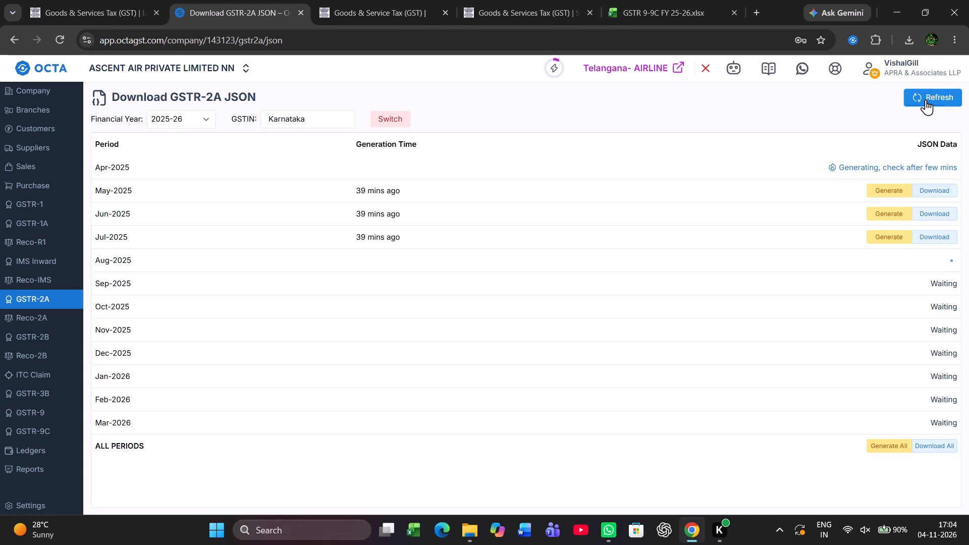
triple_click(926, 99)
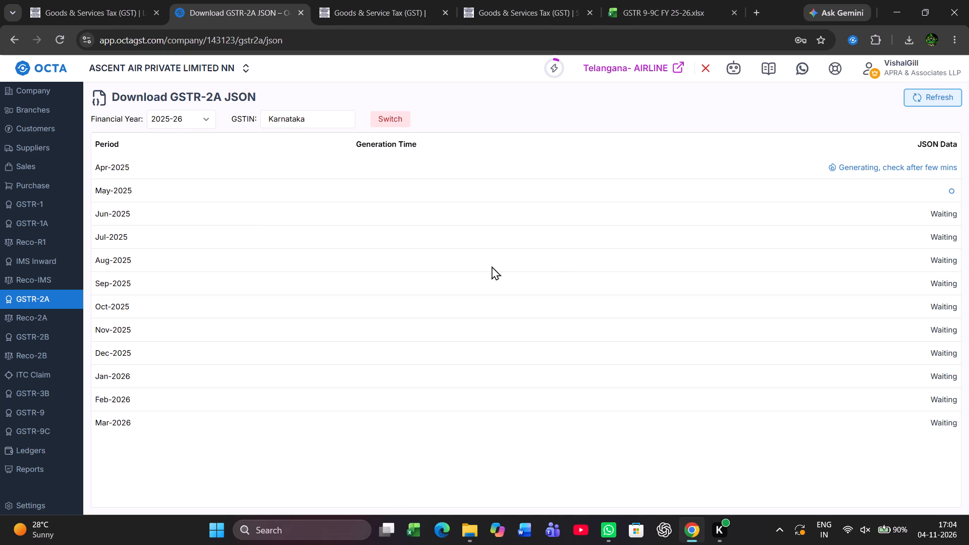
Switch to File Explorer and open Ascent Air's KARNATKA 2ZS folder to check which return files it holds.
key("alt+Tab")
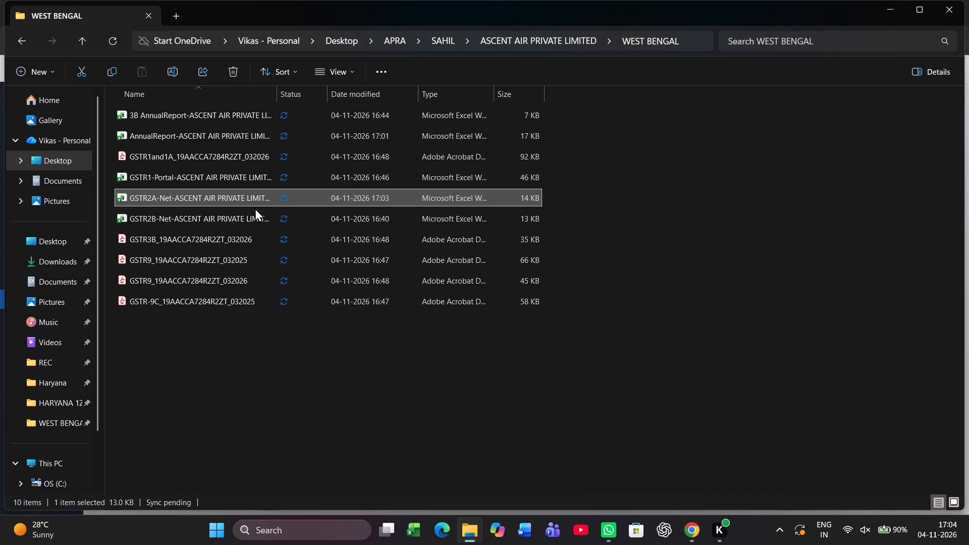
key("BackSpace")
key("Up")
key("Up")
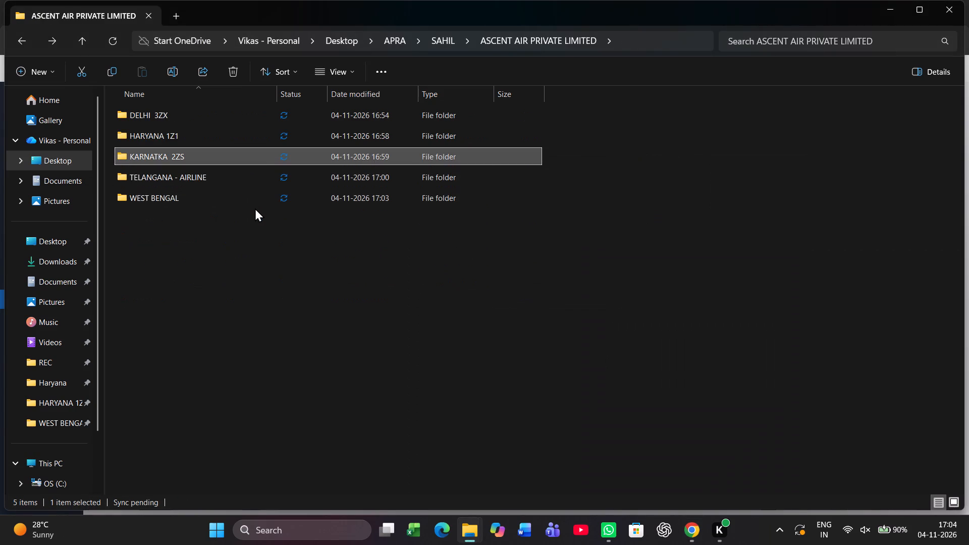
key("Return")
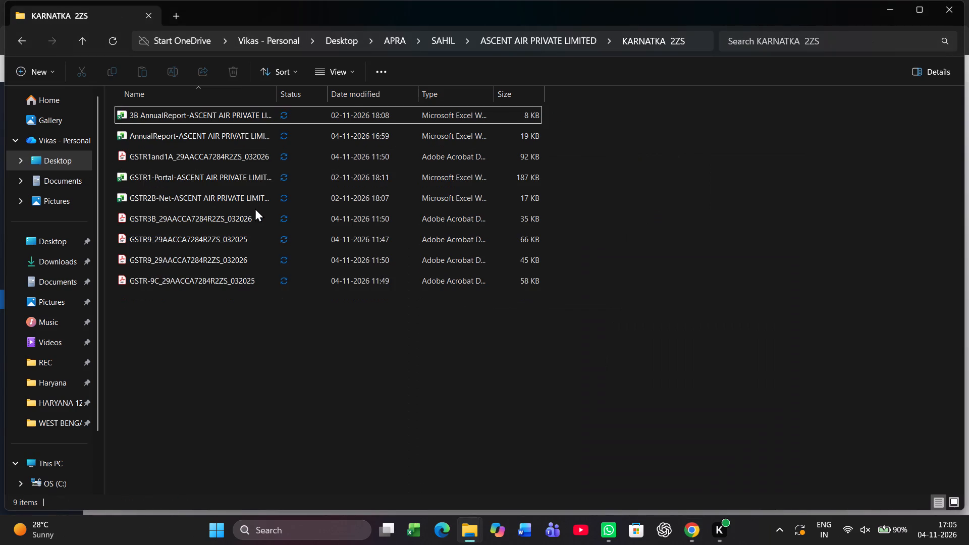
Return to Octa, switch the GST portal login to Haryana and check its 2025-26 GSTR-2A JSON generation status, refreshing the list.
key("alt+Tab")
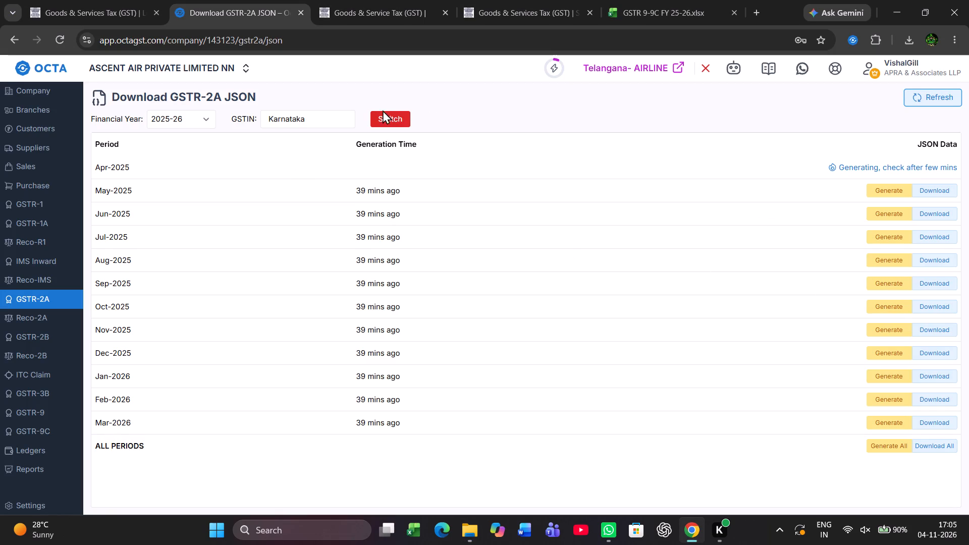
left_click(390, 126)
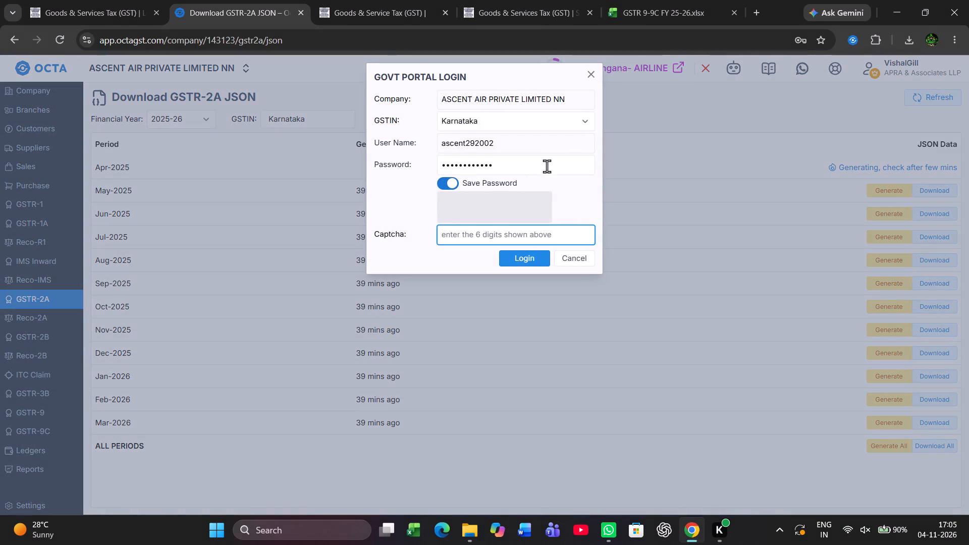
left_click(574, 121)
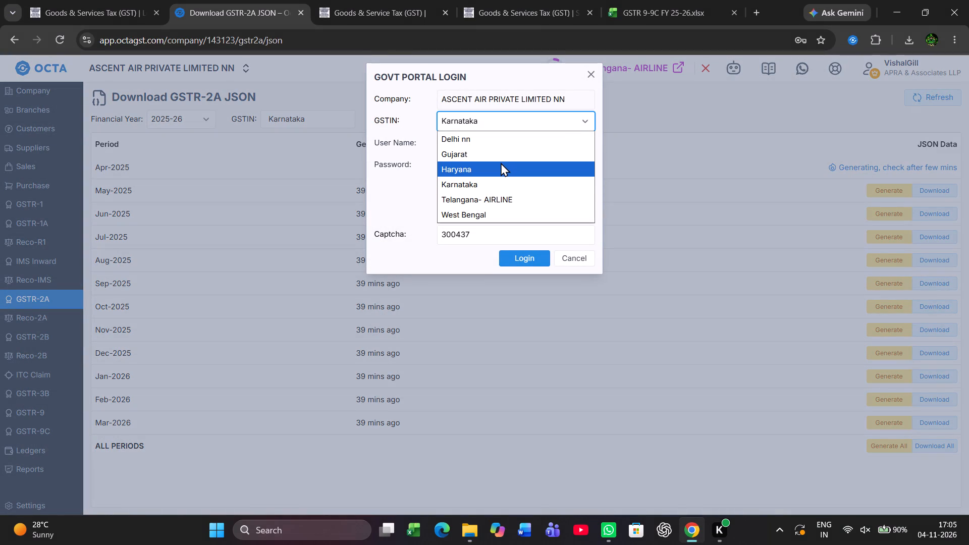
left_click(501, 162)
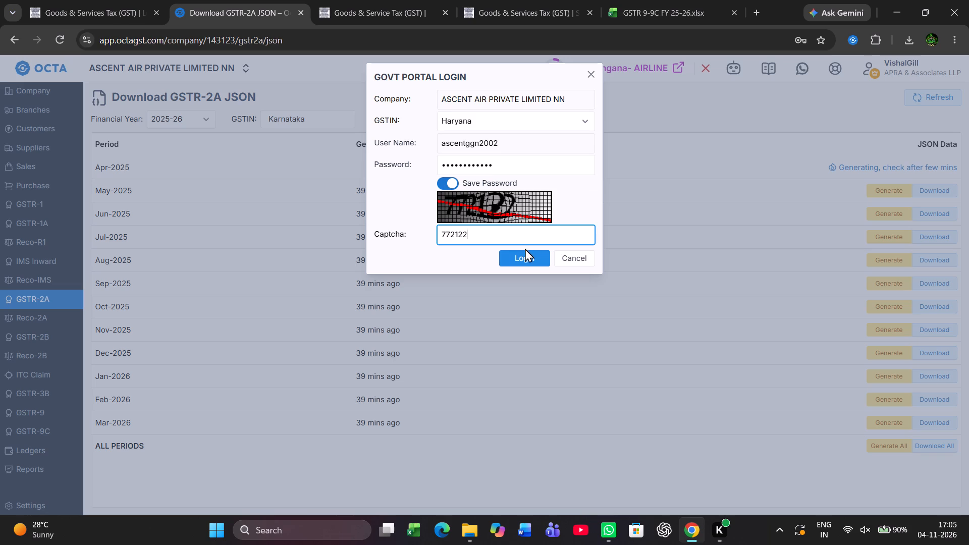
left_click(522, 255)
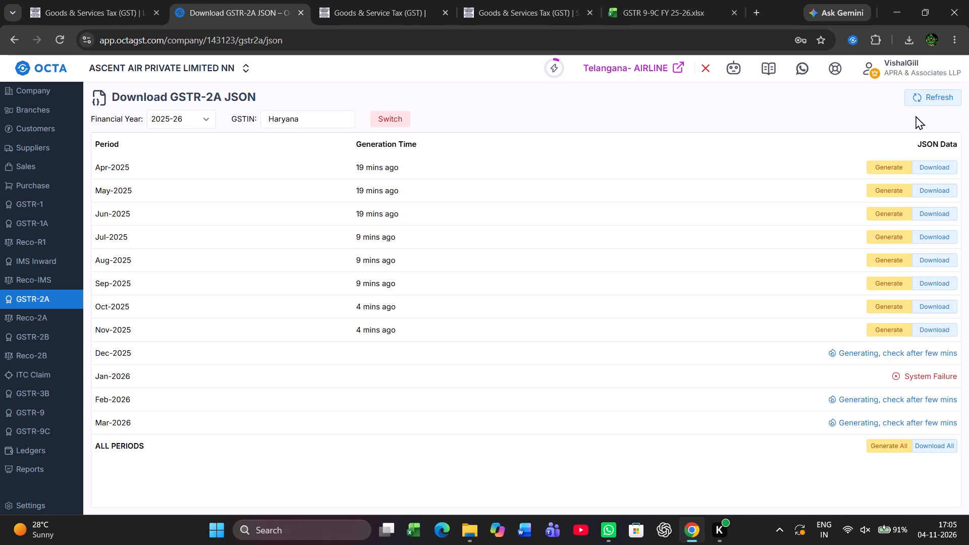
left_click(933, 102)
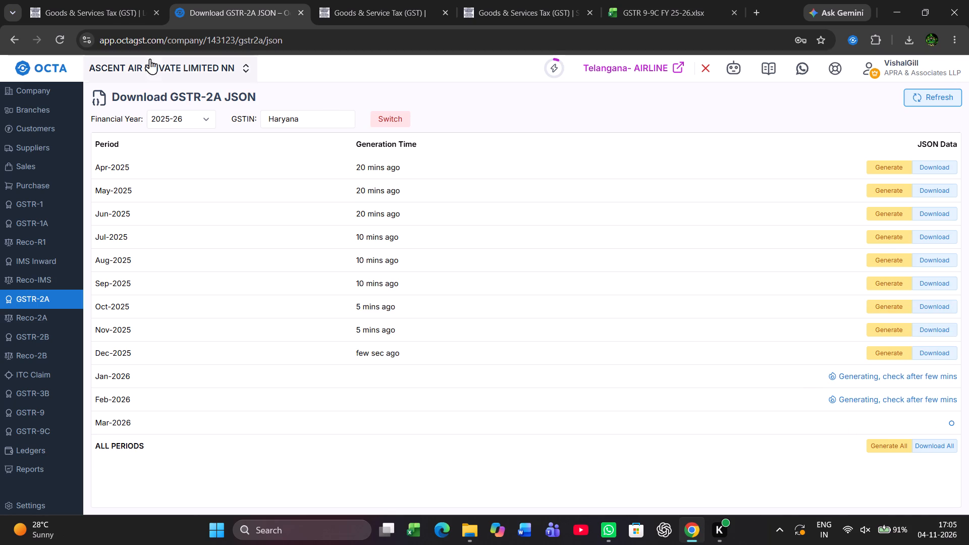
left_click(47, 65)
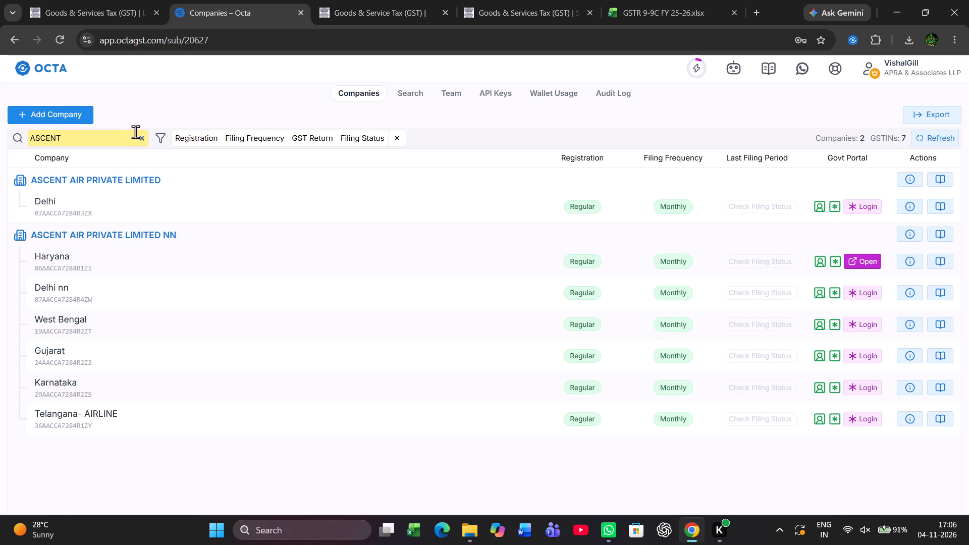
left_click(143, 140)
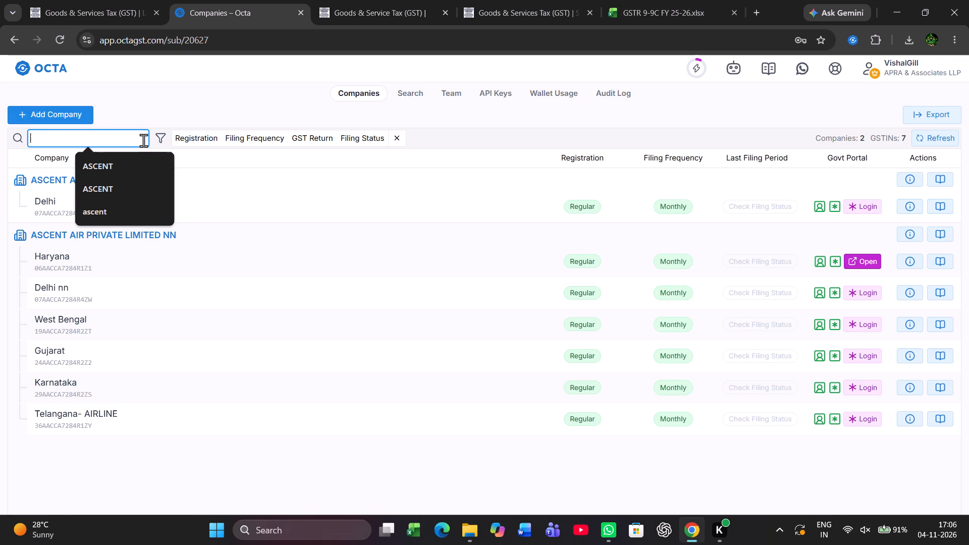
type("PRIME RE")
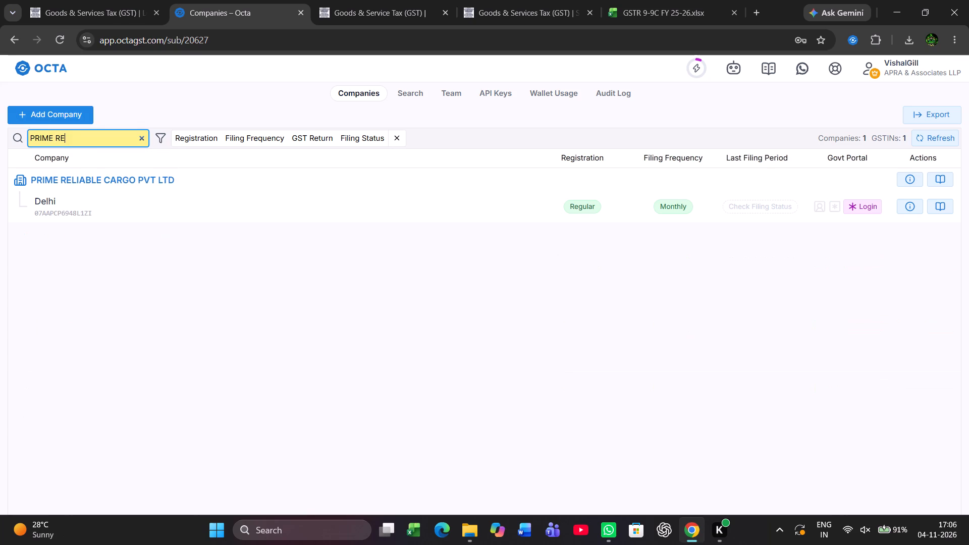
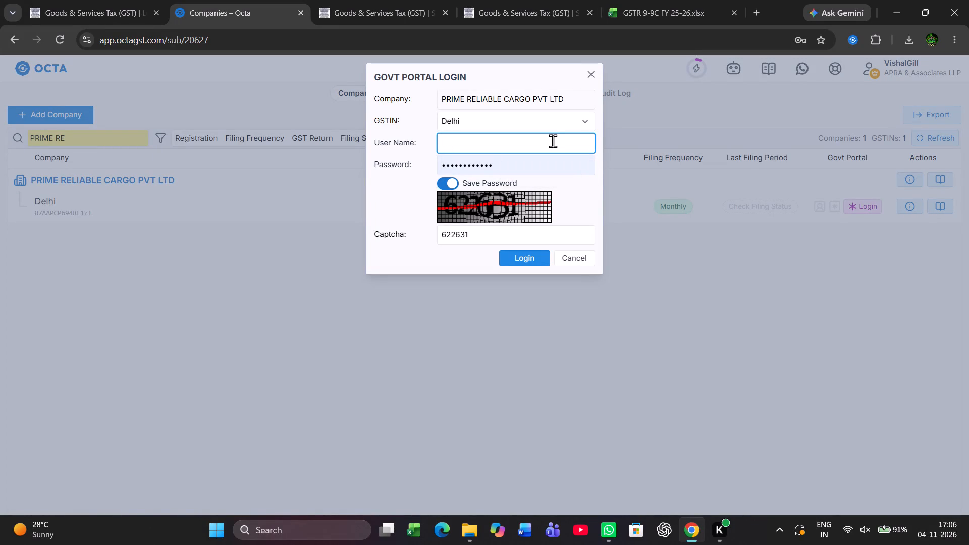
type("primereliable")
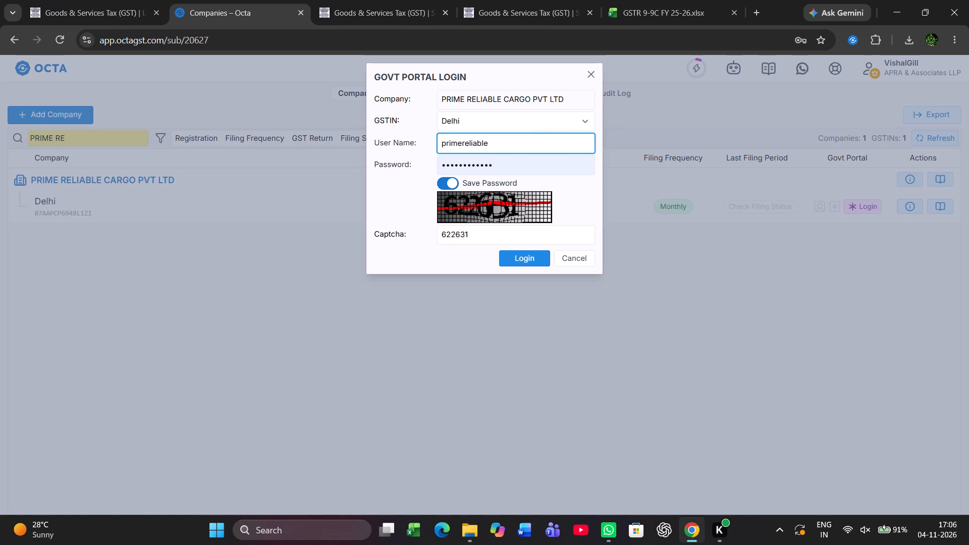
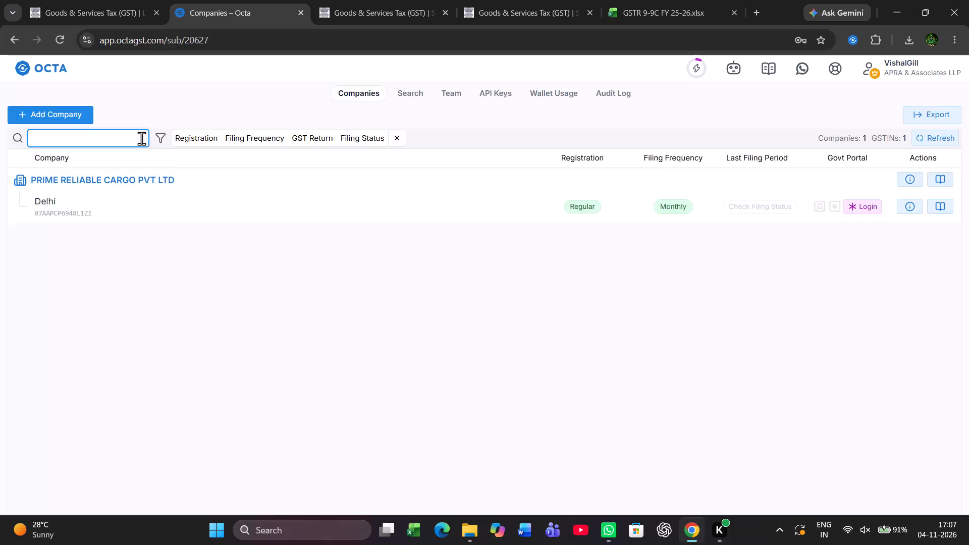
Find "ascent" among the companies and open the GSTR-1 JSON download page for ASCENT AIR PRIVATE LIMITED NN.
type("ascent")
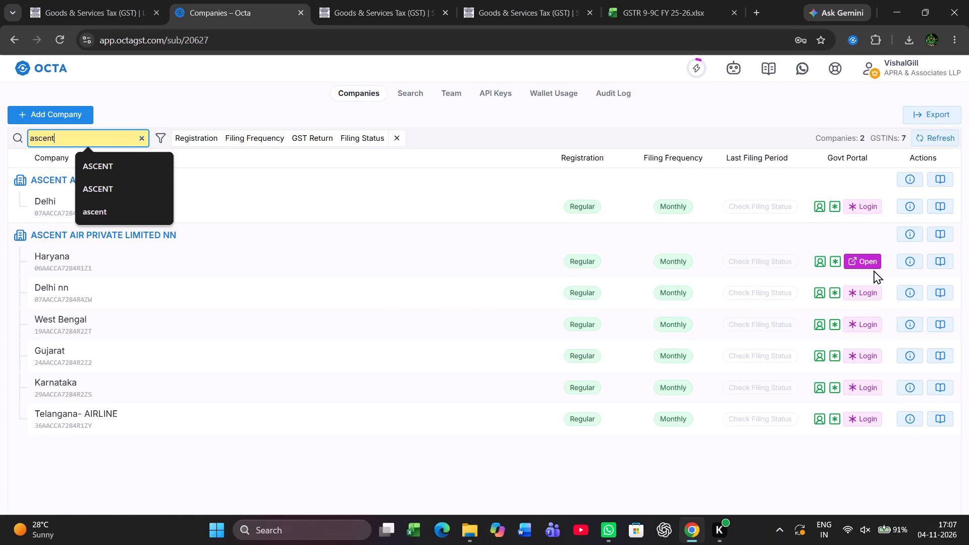
left_click(935, 258)
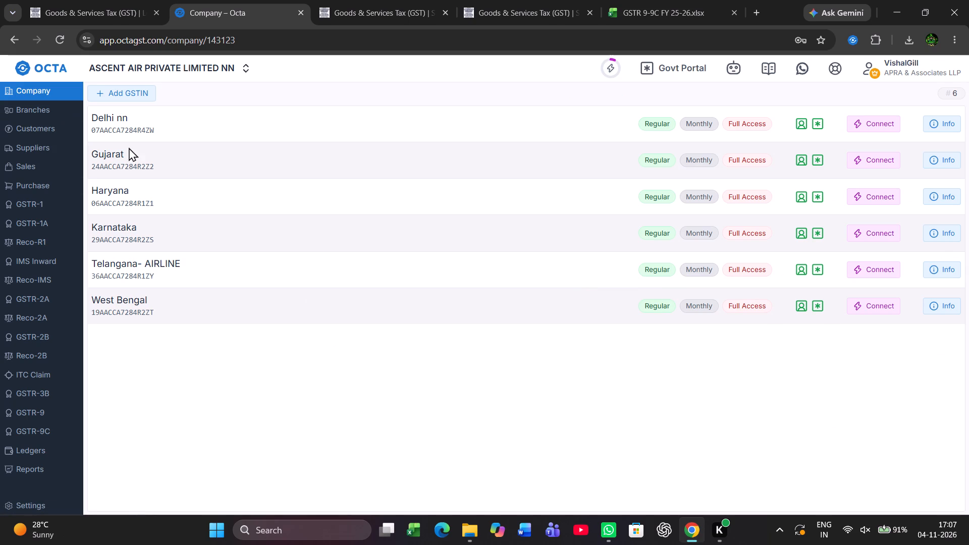
left_click(46, 205)
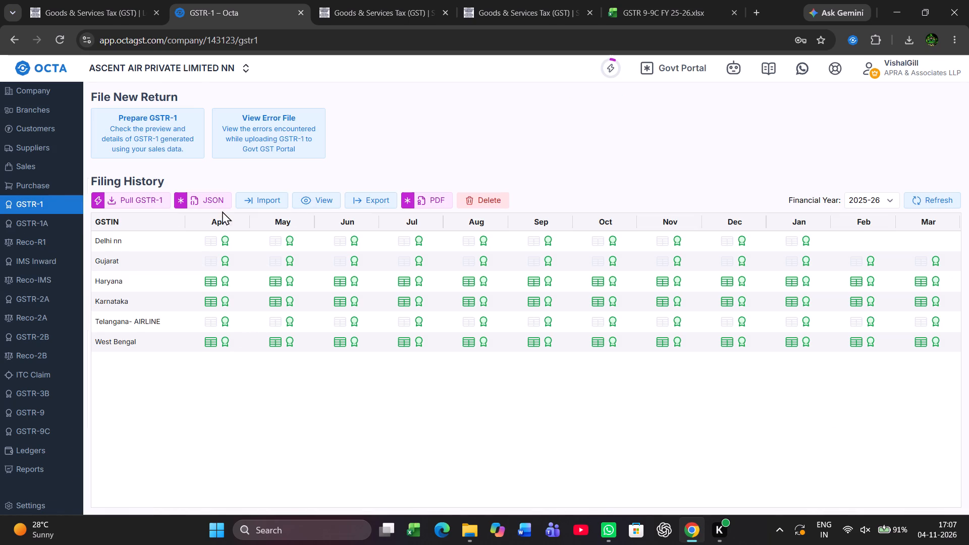
left_click(210, 199)
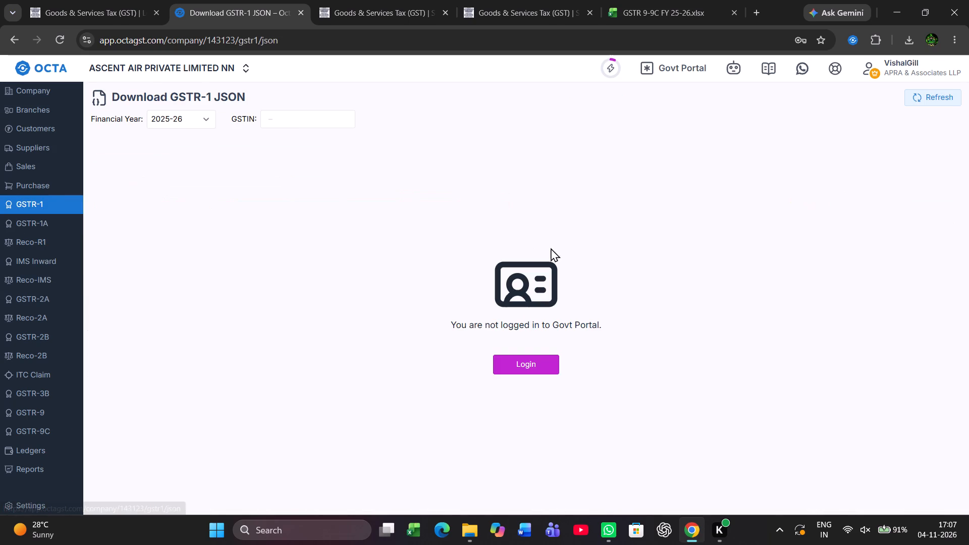
Log in to the Govt Portal for the Telangana- AIRLINE GSTIN using the saved credentials and captcha.
left_click(532, 364)
left_click(568, 123)
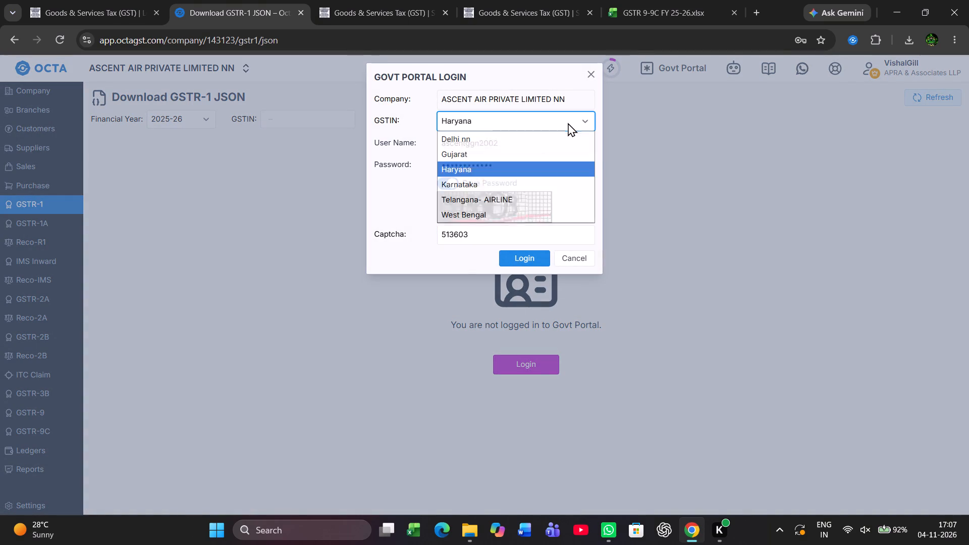
left_click(499, 197)
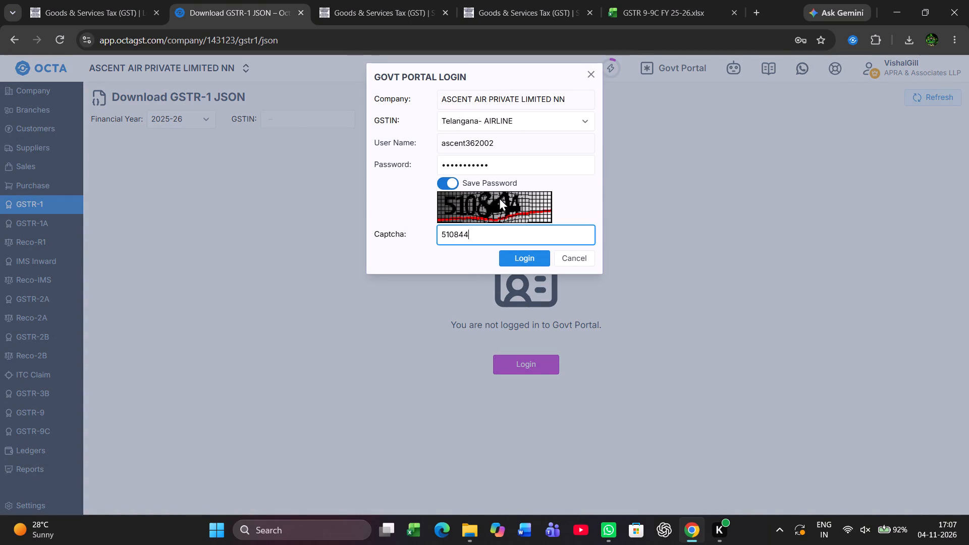
key("Return")
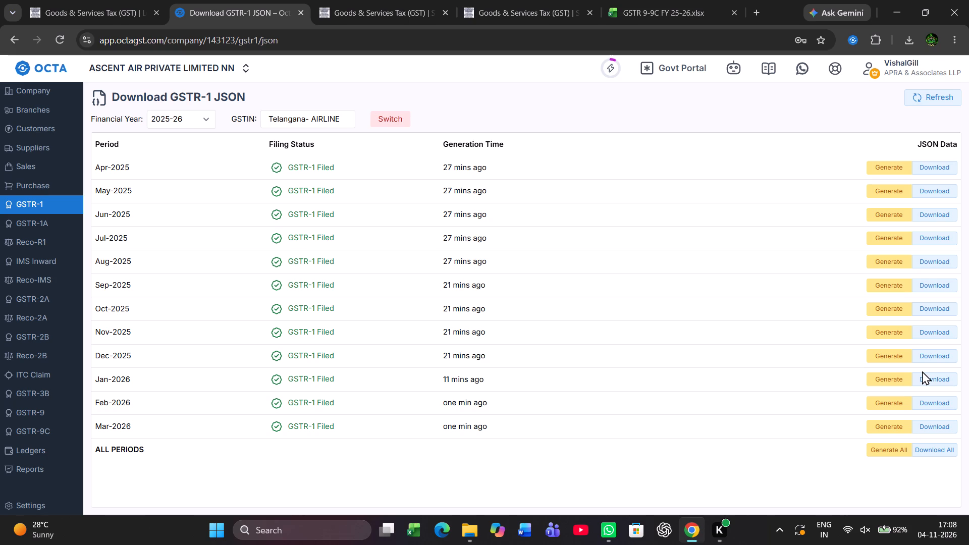
Download the GSTR-1 JSON files for all 2025-26 periods, refreshing the list and requesting Mar-2026 individually.
left_click(934, 446)
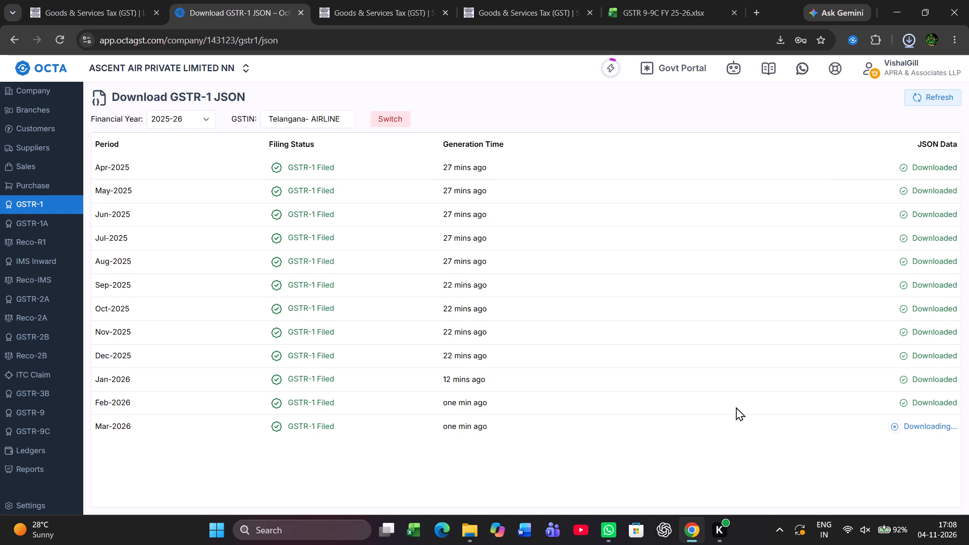
scroll(770, 430, "down", 2)
scroll(770, 430, "up", 1)
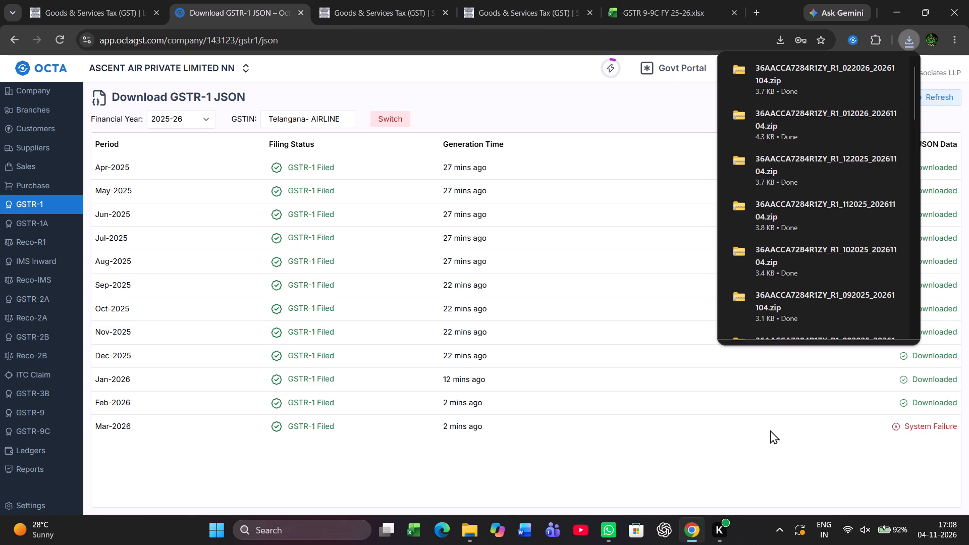
left_click(823, 485)
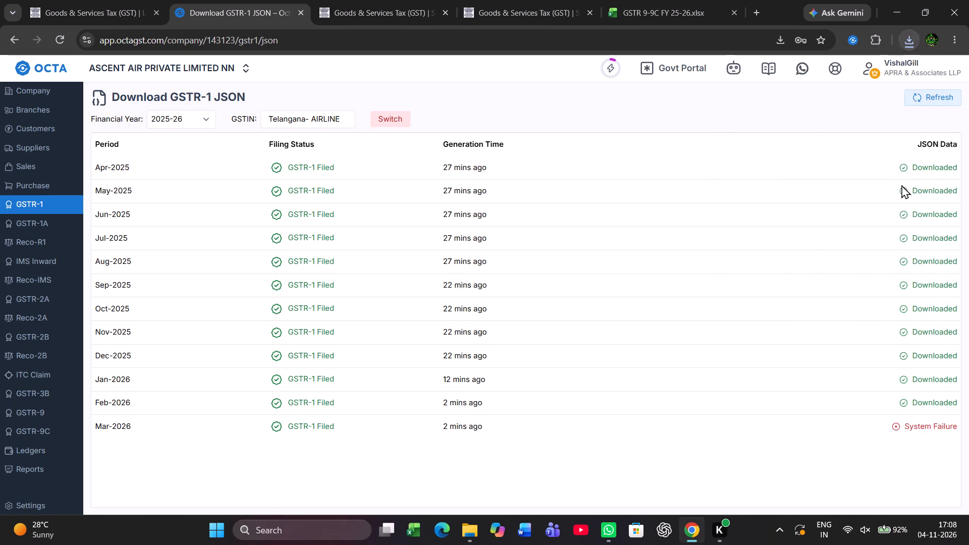
left_click(940, 97)
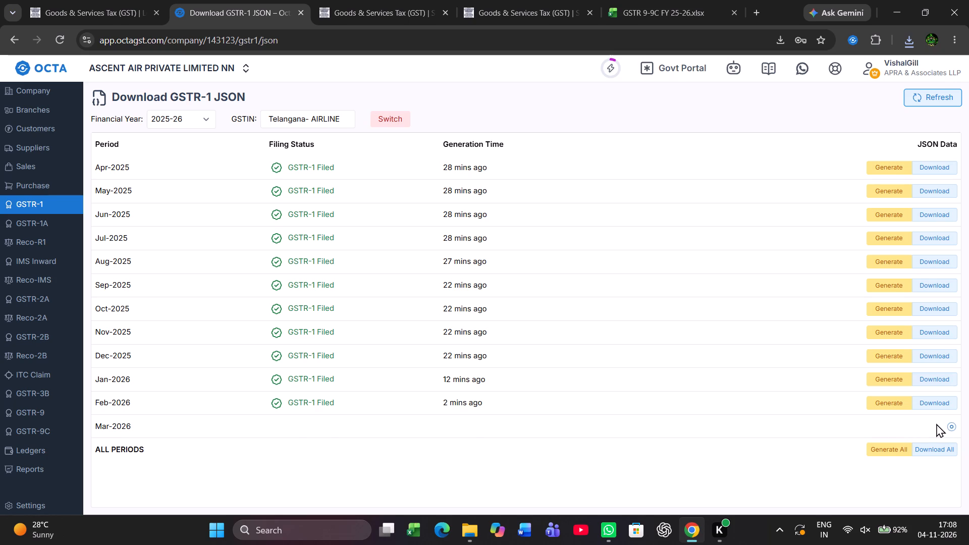
left_click(936, 423)
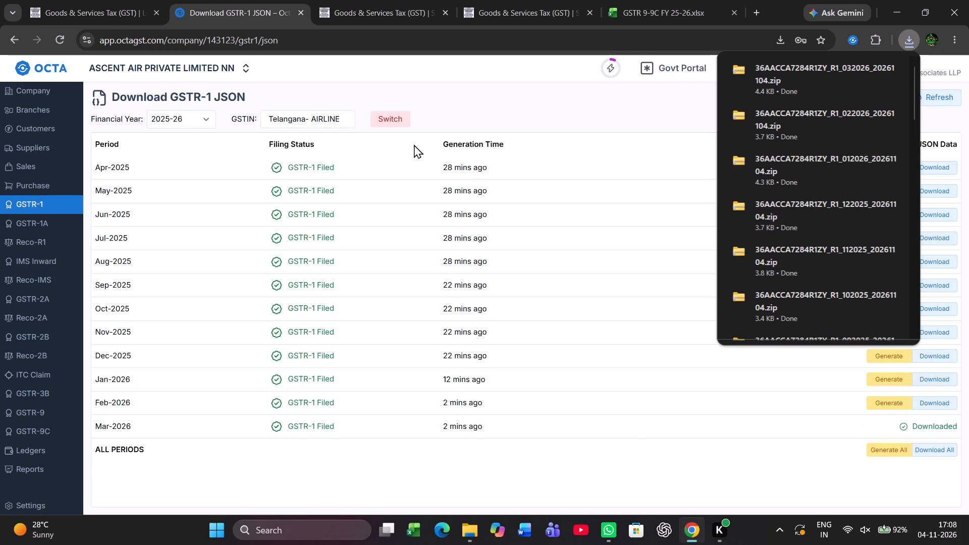
Import the 12 downloaded Telangana GSTR-1 zip files, Apr-2025 to Mar-2026, into the company's GSTR-1 data.
left_click(49, 205)
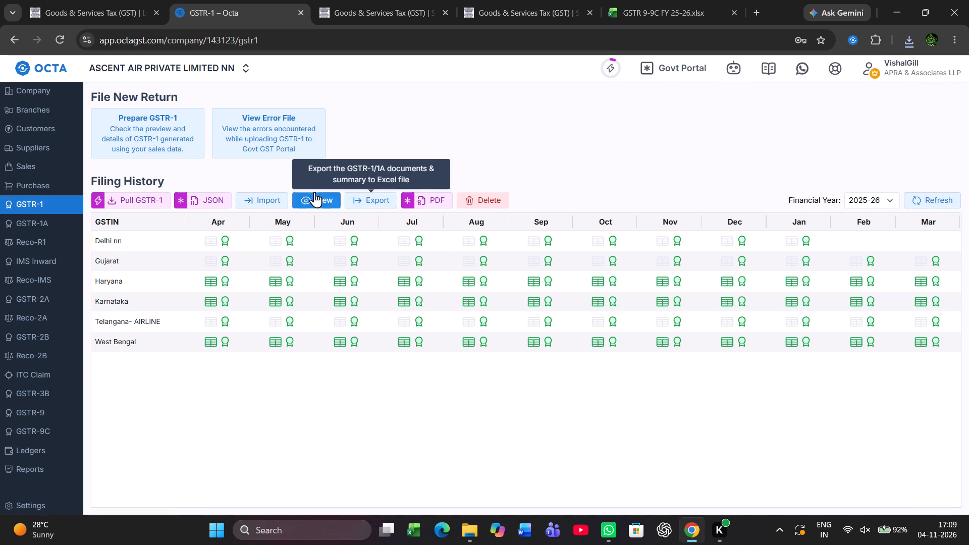
left_click(268, 201)
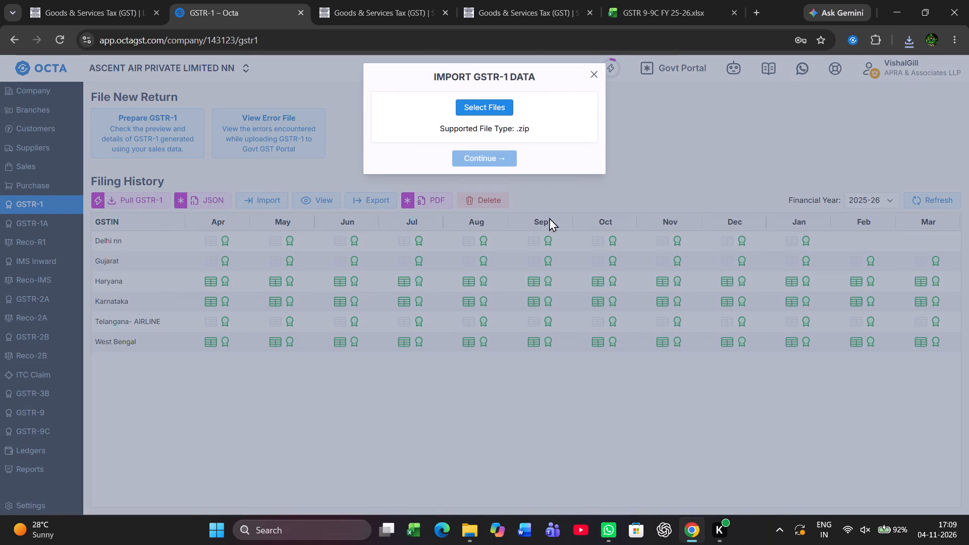
left_click(494, 101)
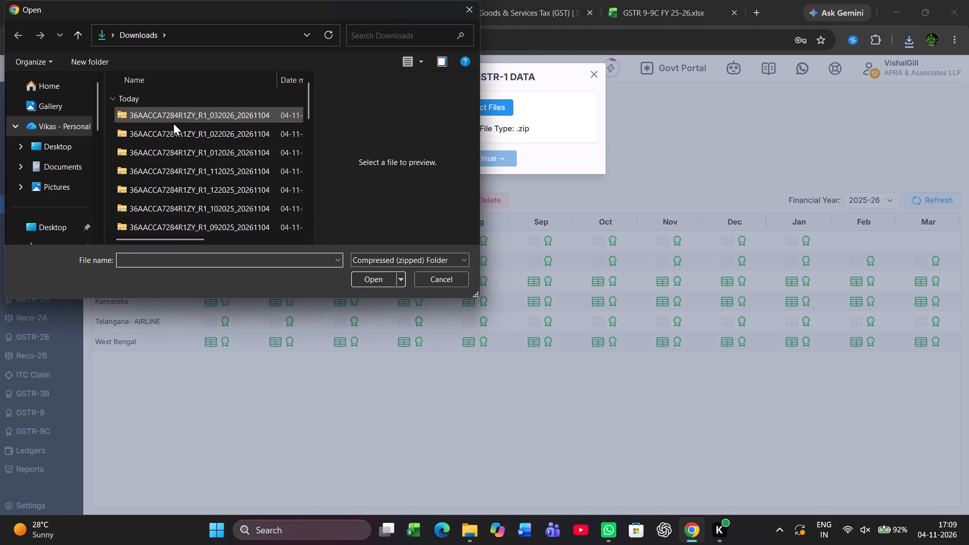
left_click(177, 113)
key("shift+Down")
key("shift+Down")
key("shift+Down")
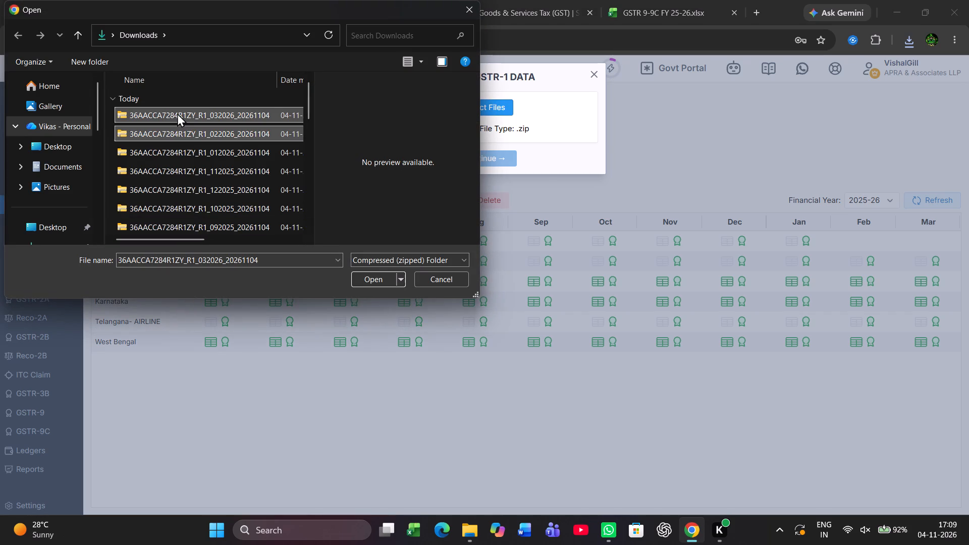
key("shift+Down")
key("shift+Down")
key("shift+Down")
key("shift+Down")
key("shift+Down")
key("shift+Down")
key("shift+Down")
key("shift+Down")
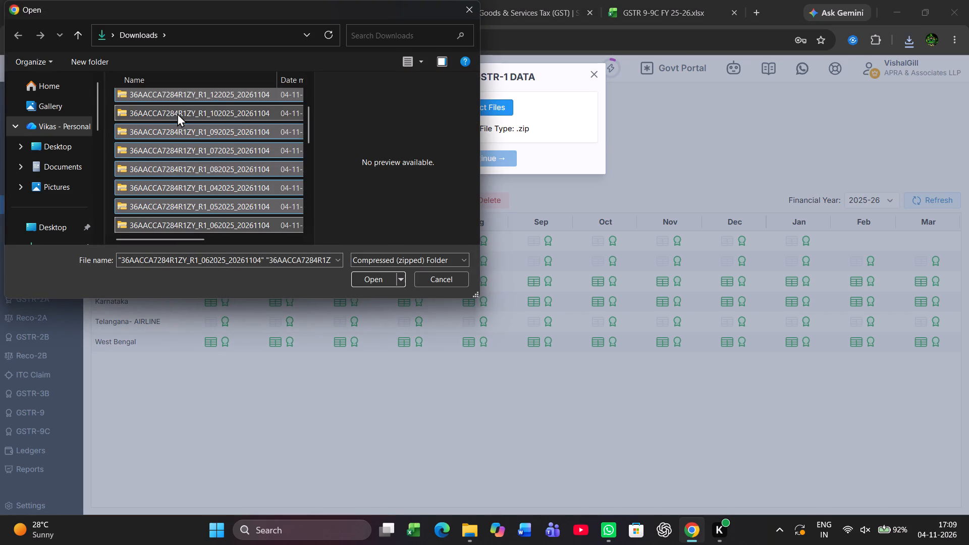
key("shift+Down")
key("shift+Up")
key("Return")
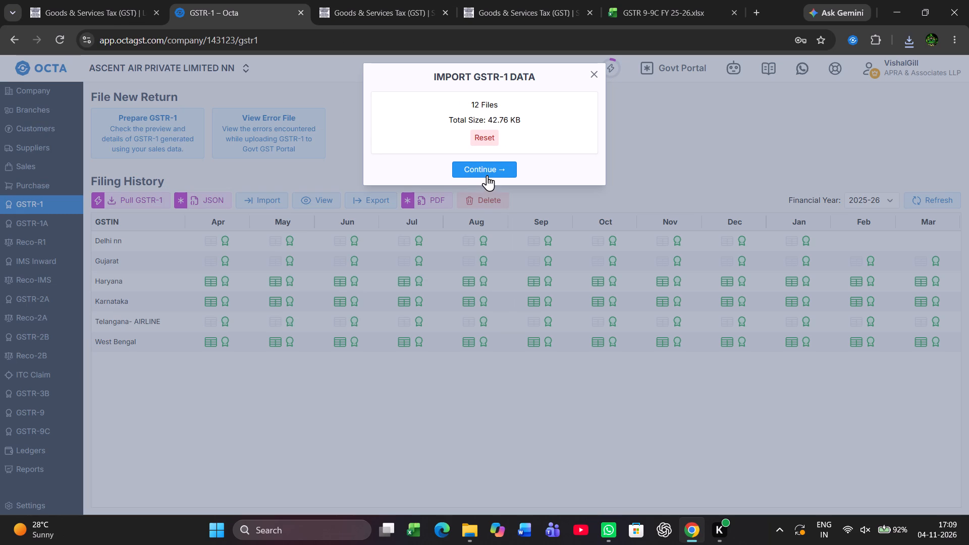
left_click(487, 175)
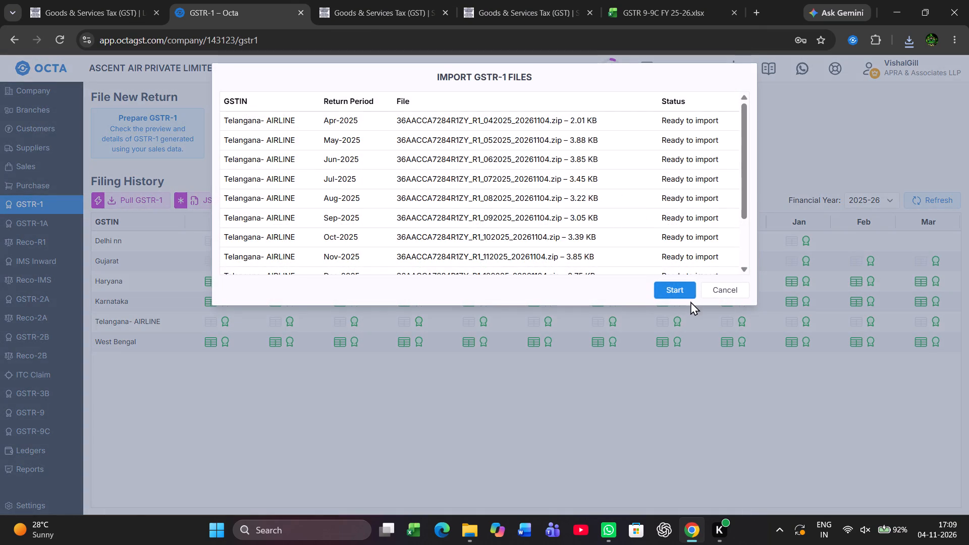
left_click(672, 292)
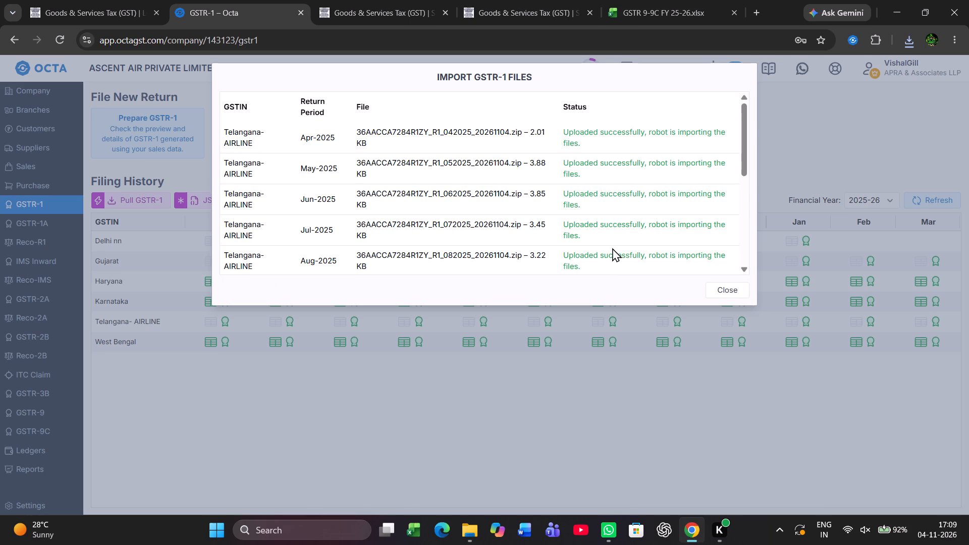
scroll(612, 248, "down", 5)
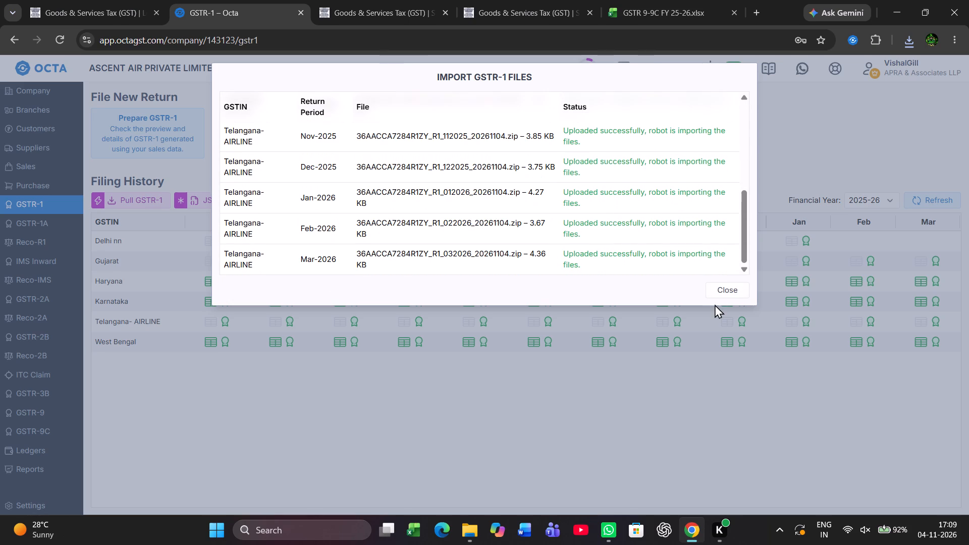
left_click(723, 293)
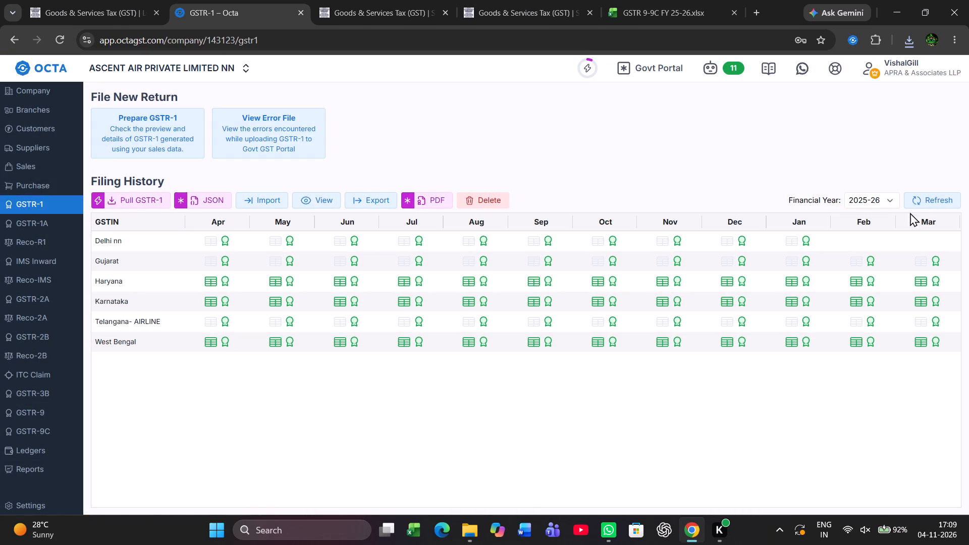
Refresh the GSTR-1 filing history and check the robot status of the Telangana- AIRLINE imports.
left_click(935, 197)
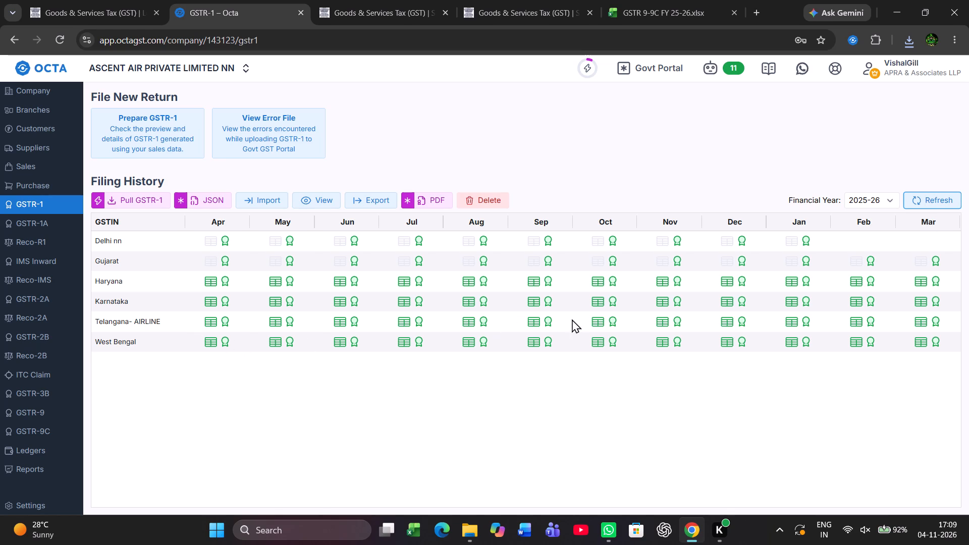
left_click(931, 196)
left_click(931, 196)
left_click_drag(931, 196, 722, 68)
left_click(722, 68)
left_click(553, 125)
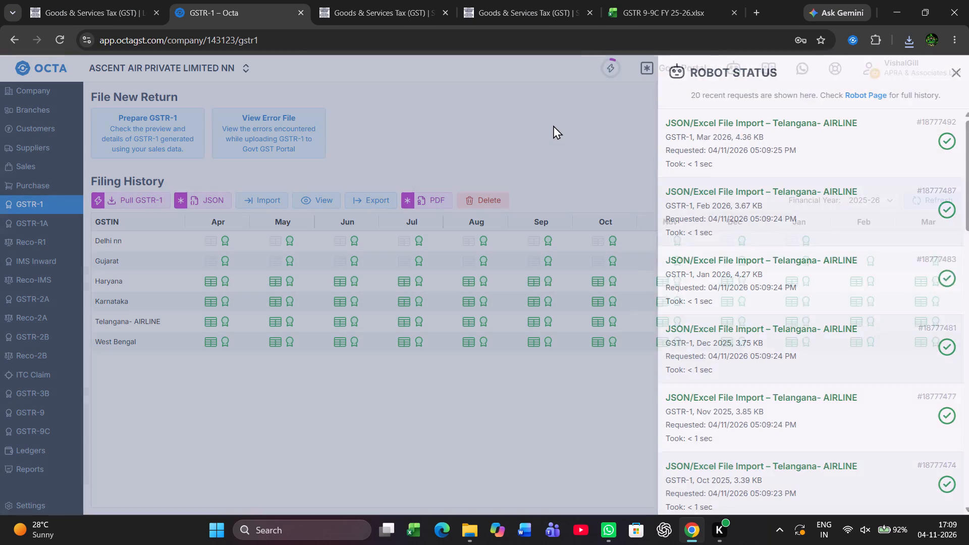
left_click(672, 68)
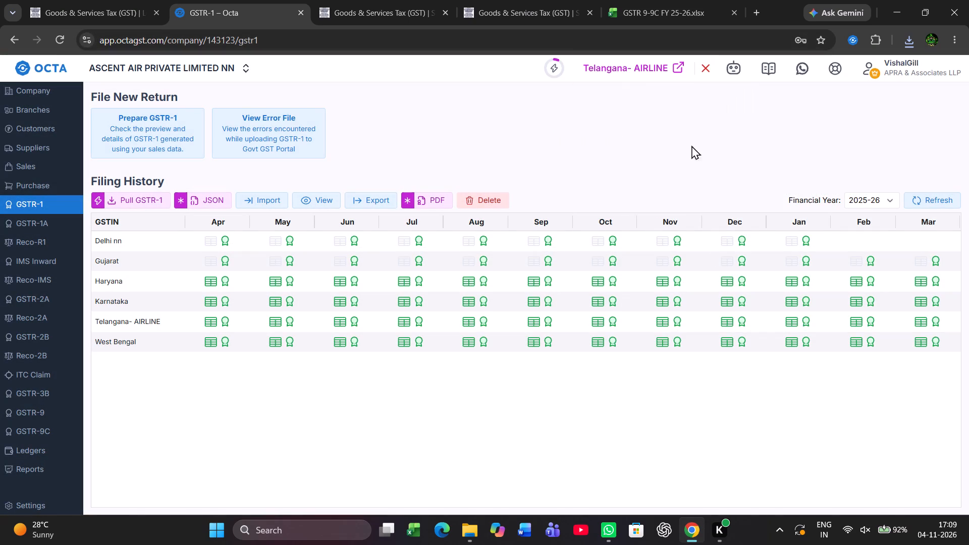
left_click(937, 197)
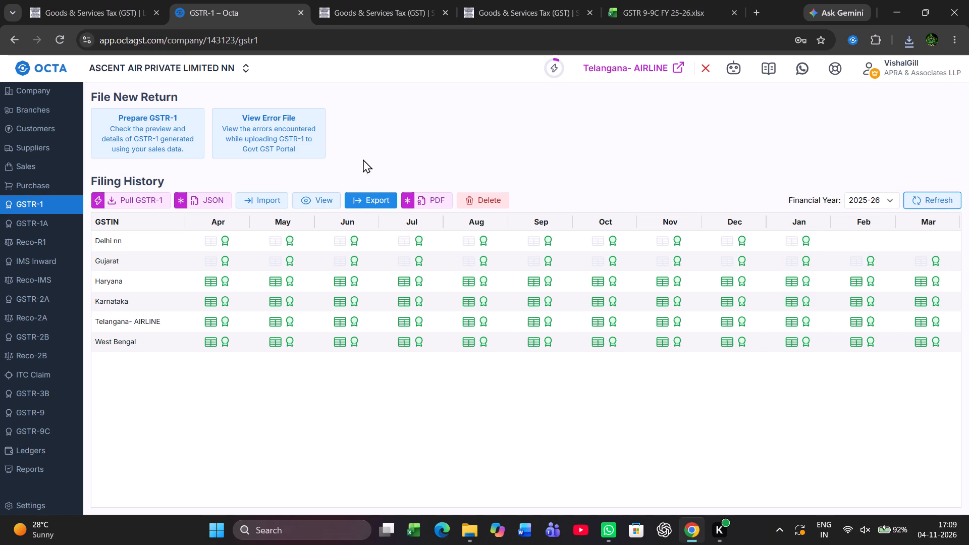
left_click(383, 193)
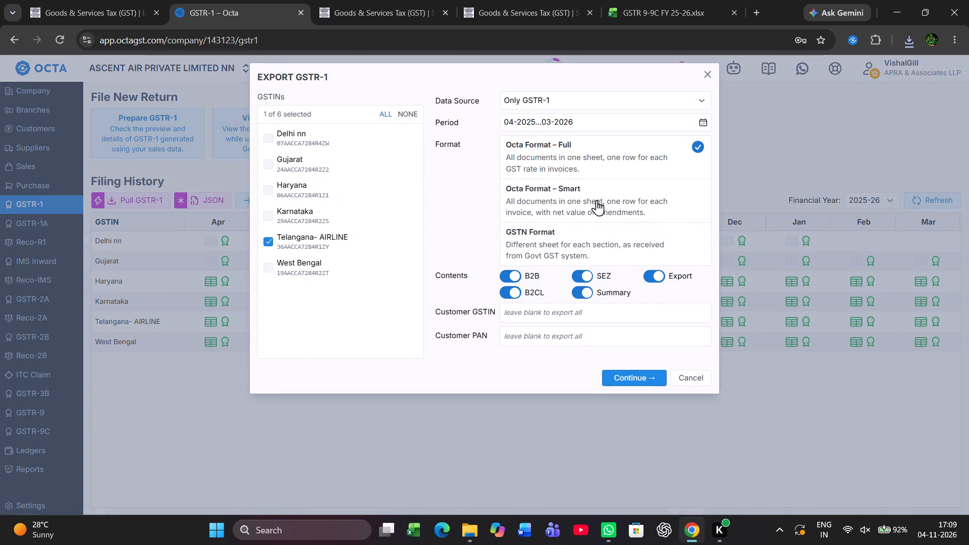
left_click(627, 374)
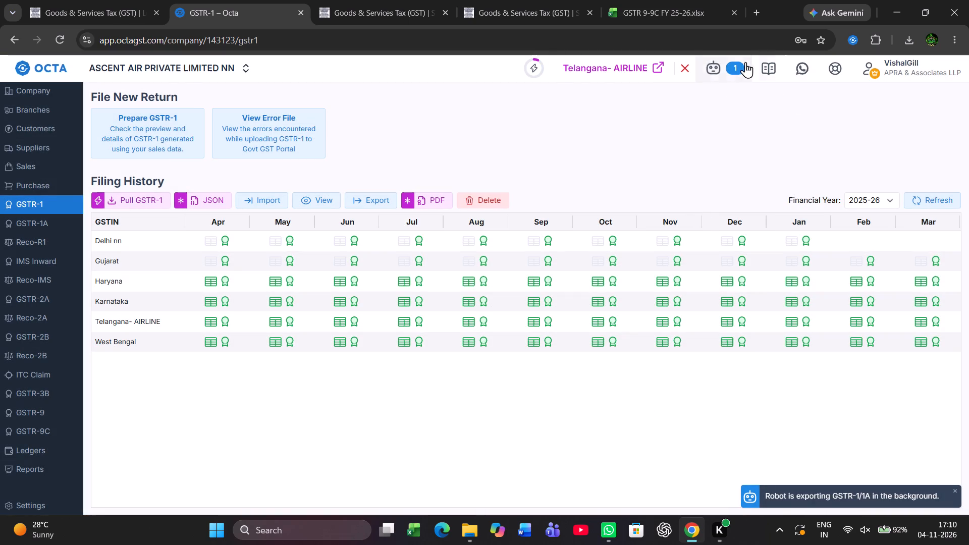
left_click(737, 64)
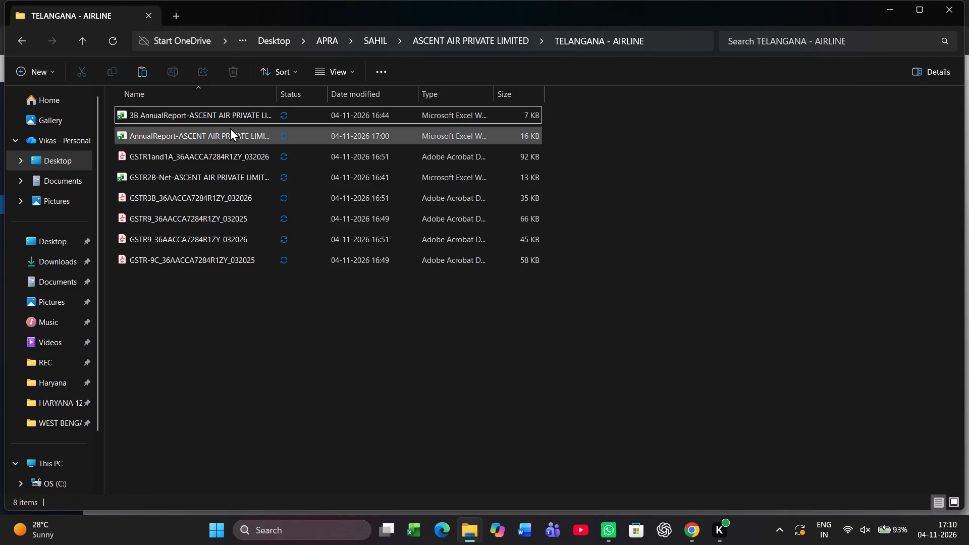
Paste the GSTR1-Portal workbook taken from Downloads into the TELANGANA - AIRLINE folder.
key("ctrl+v")
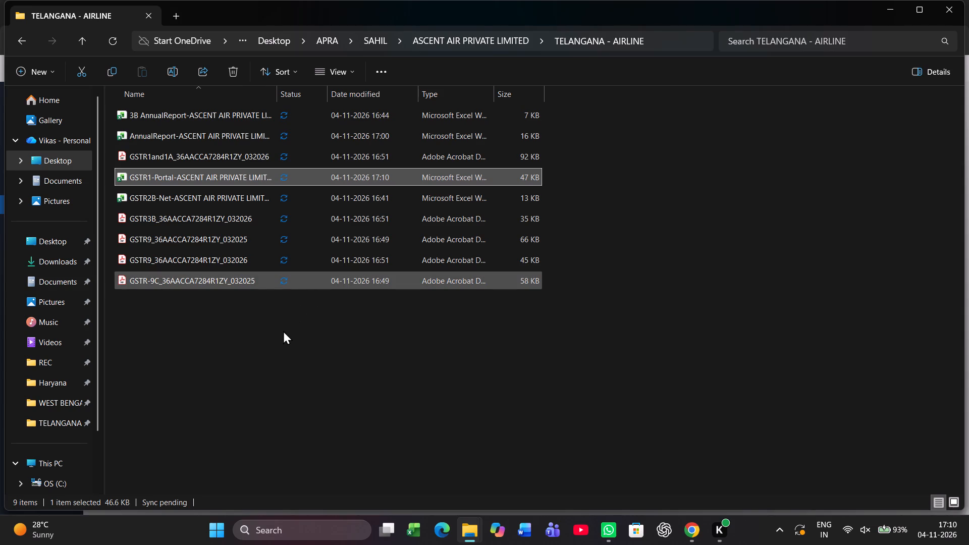
Check which return files are saved in Ascent Air's WEST BENGAL folder, and go back up to the SAHIL folder.
key("BackSpace")
key("Down")
key("Return")
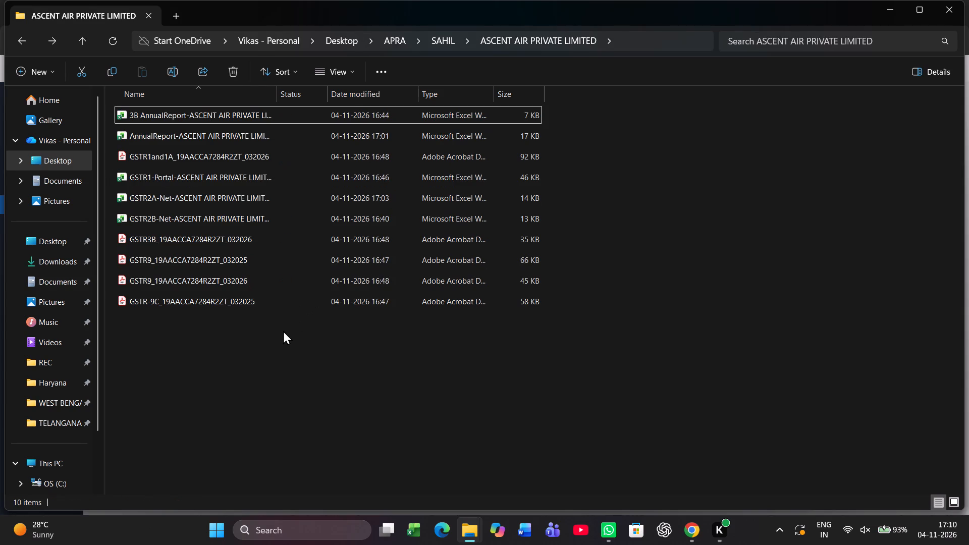
key("Down")
key("Down")
key("Down")
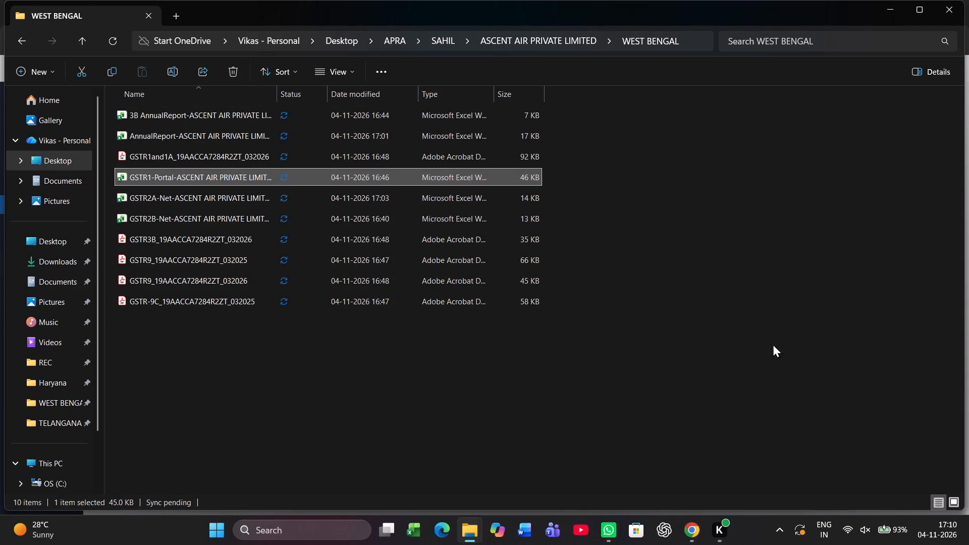
key("BackSpace")
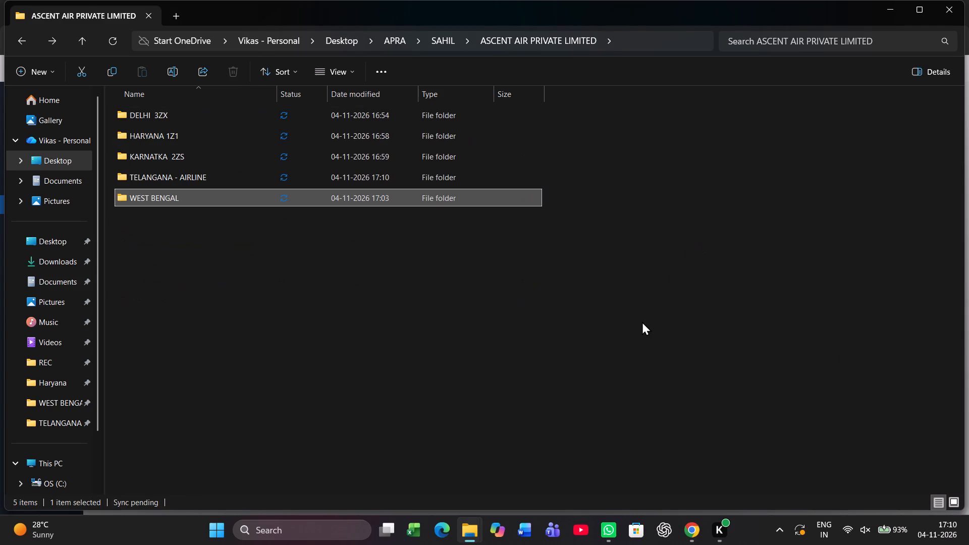
key("BackSpace")
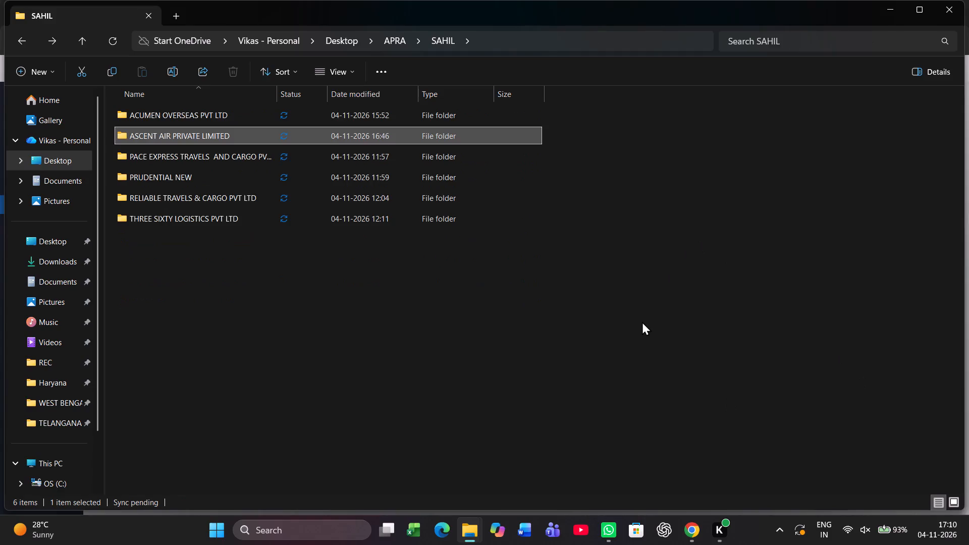
Switch to the Octa GSTR-1 page in Google Chrome.
key("alt+Tab")
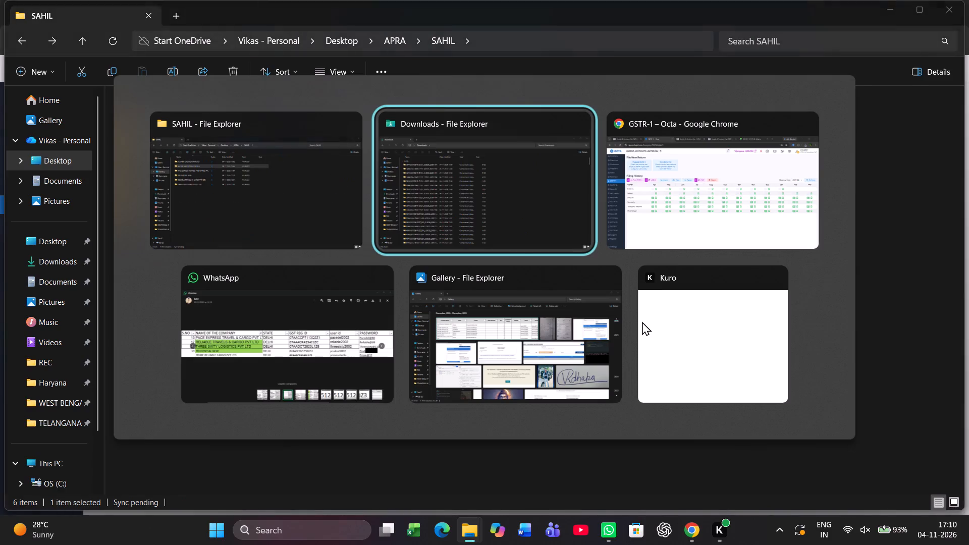
key("alt+Tab")
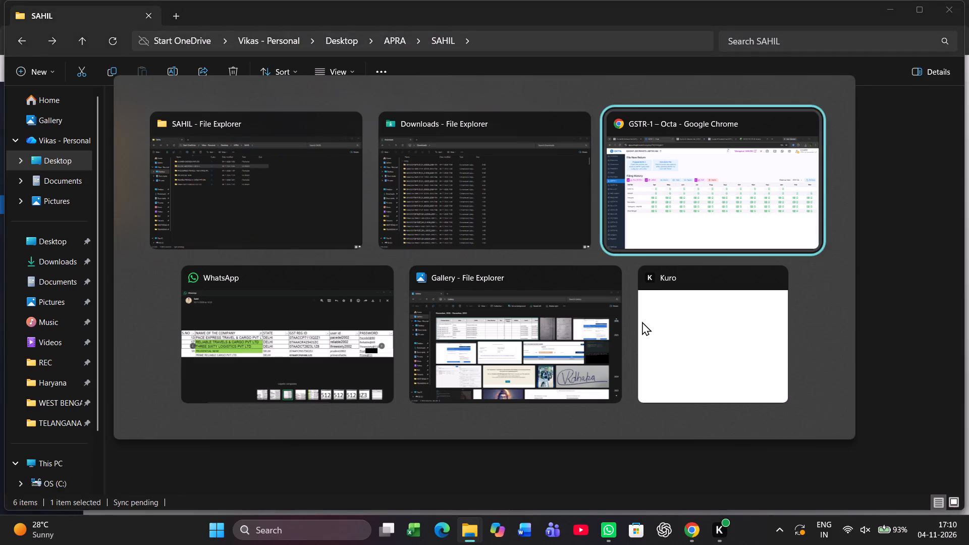
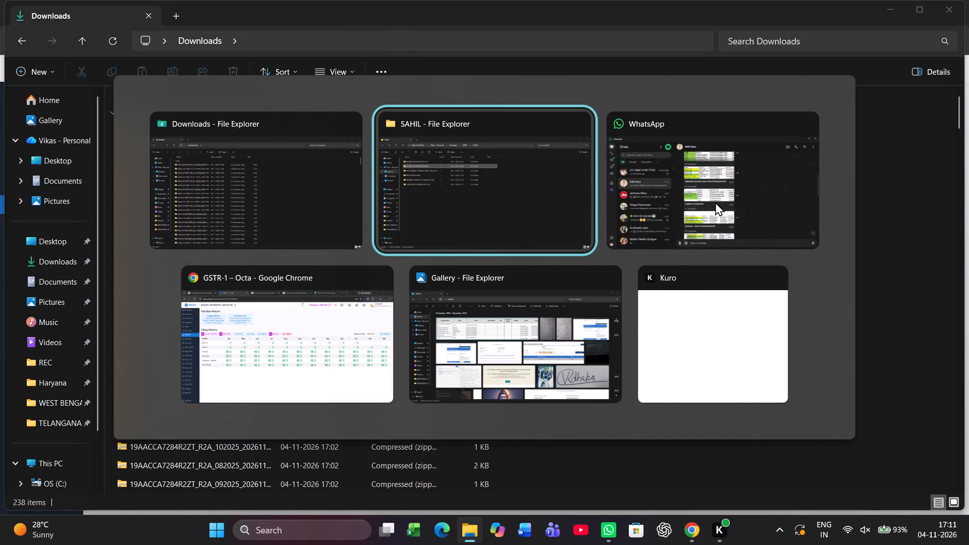
Switch back to Octa in Chrome and open the user account panel.
key("alt+Tab")
key("alt+Tab")
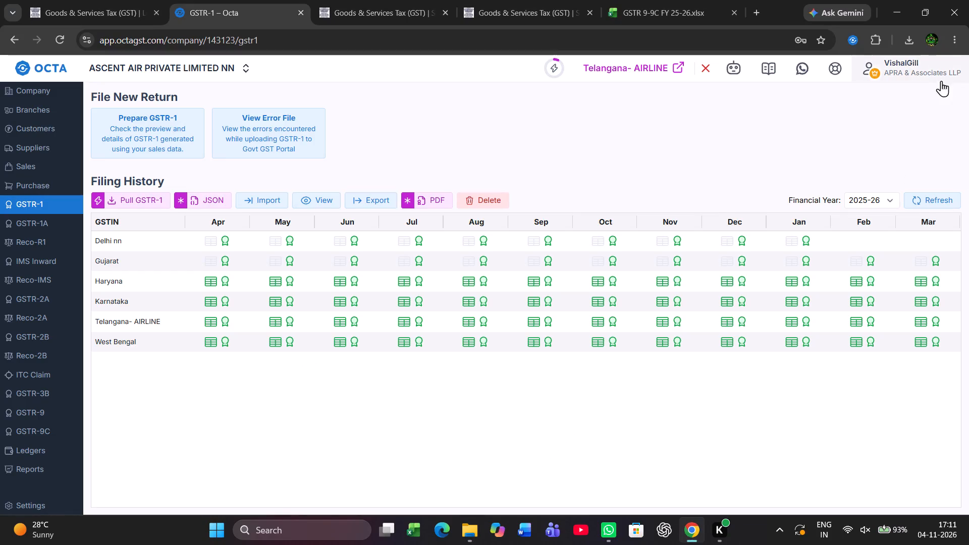
left_click(914, 70)
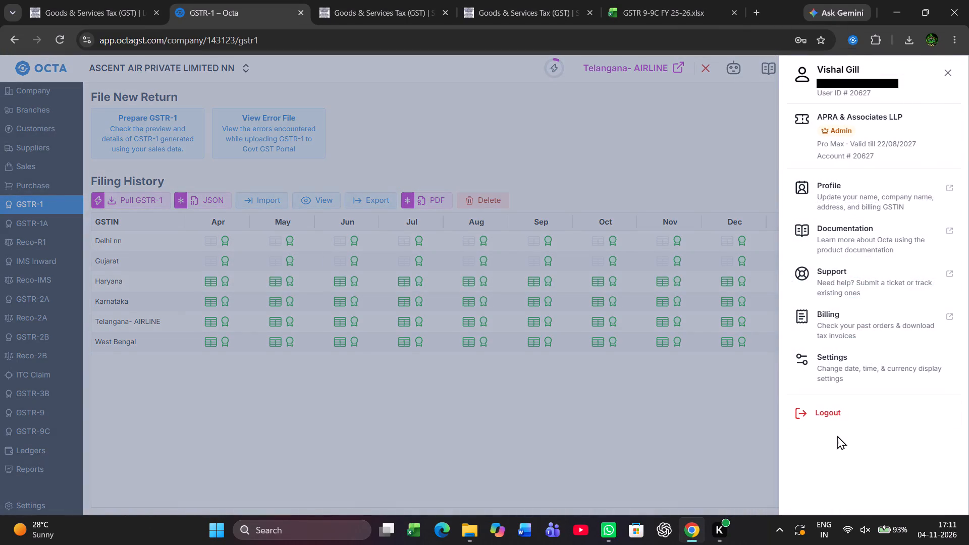